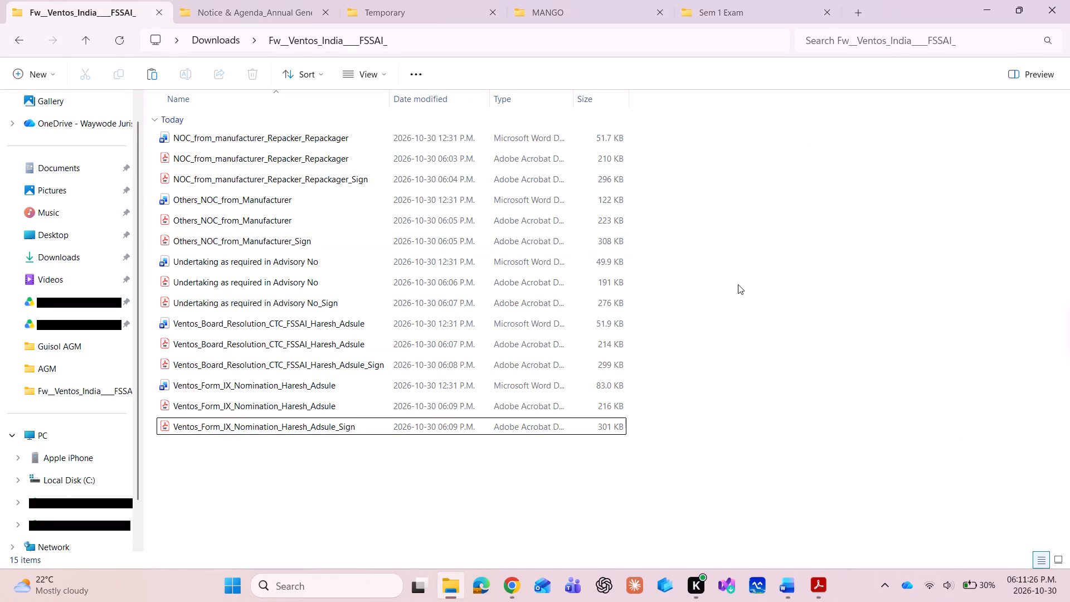
Move the Fw__Ventos_India____FSSAI_ folder from Downloads into the OneDrive Temporary folder.
key("BackSpace")
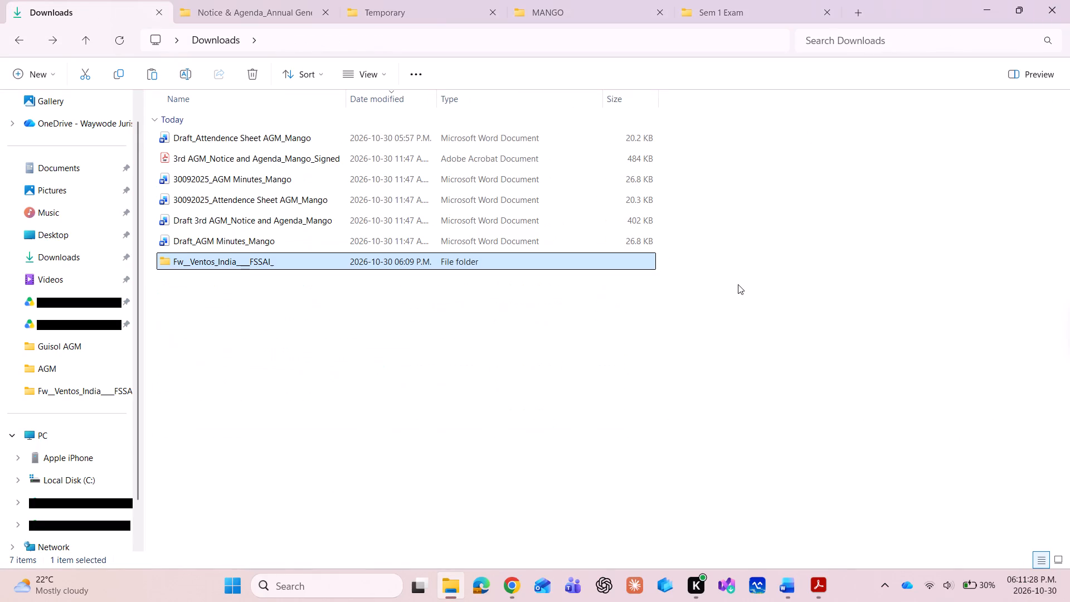
key("ctrl+x")
left_click(432, 12)
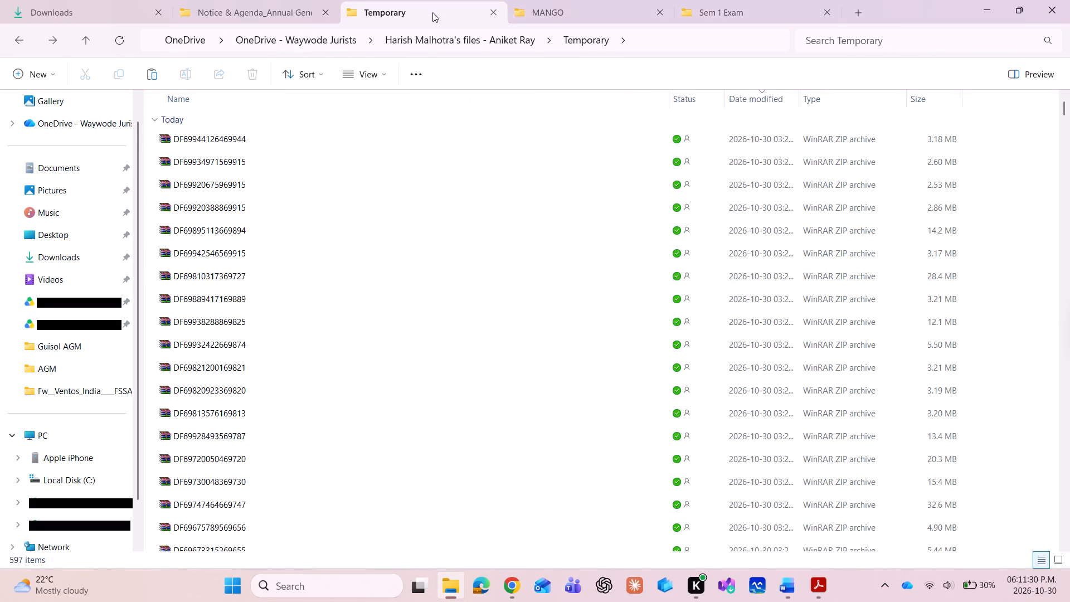
left_click(1005, 176)
key("ctrl+v")
key("Return")
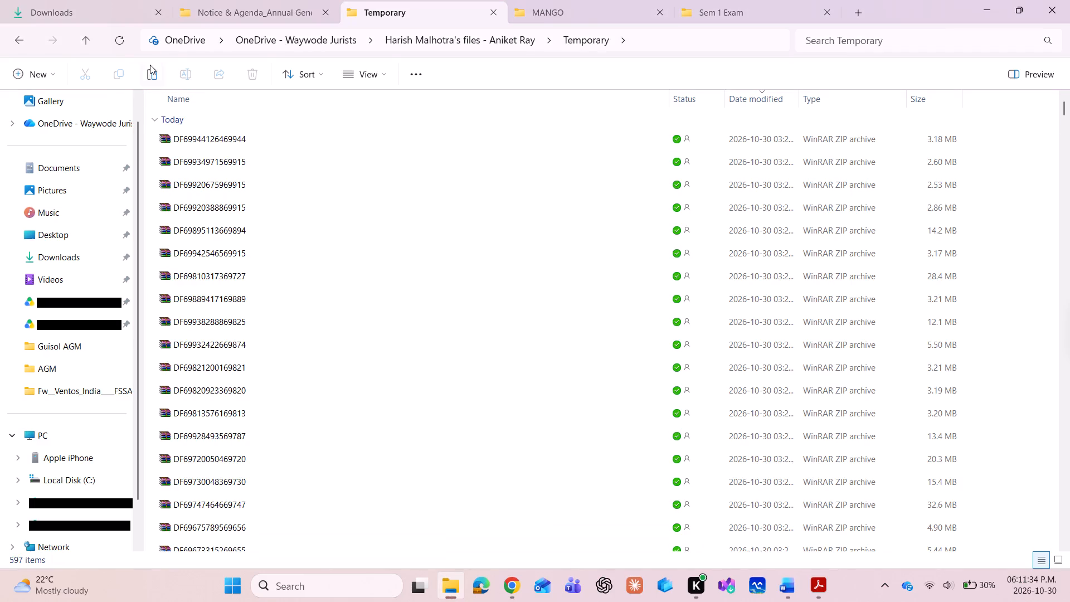
Refresh the file list of the Temporary folder.
left_click(116, 45)
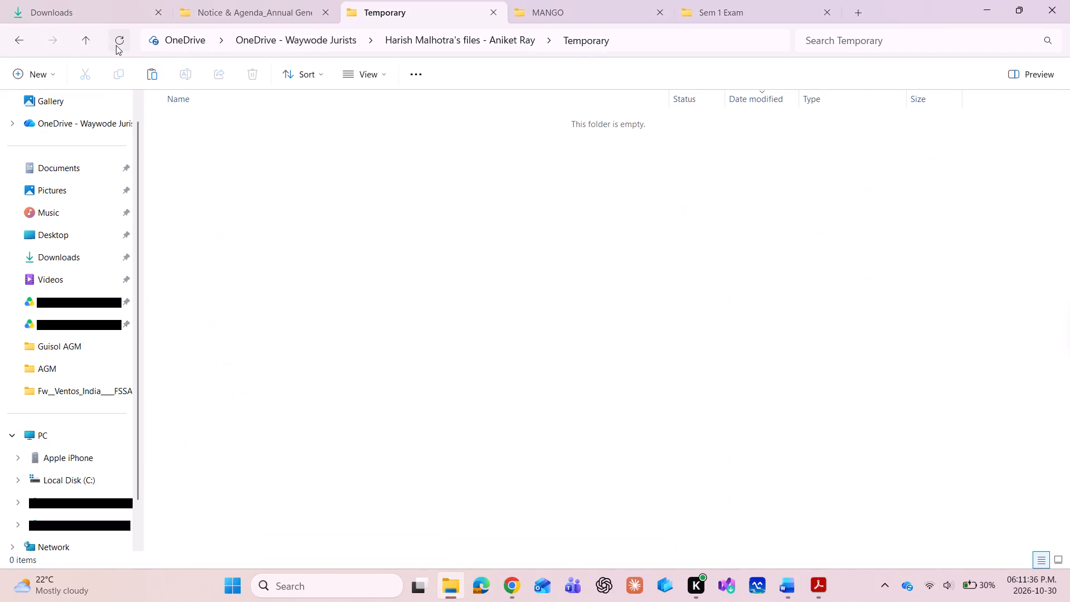
left_click(116, 45)
Bring up the Downloads folder, then switch to the Draft_AGM Minutes_Mango document in Word.
left_click(104, 15)
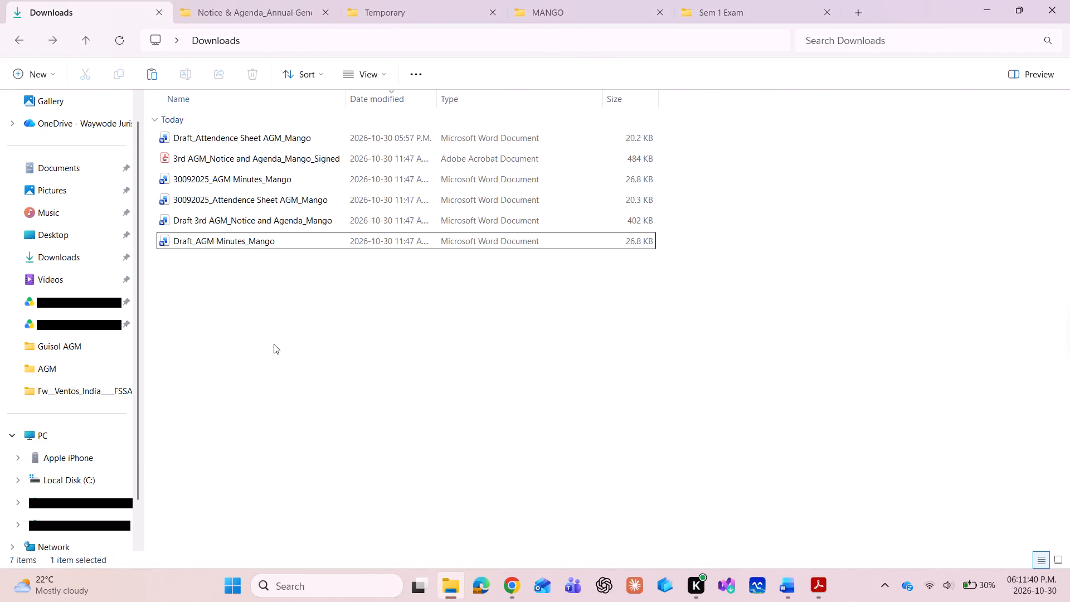
key("alt+Tab")
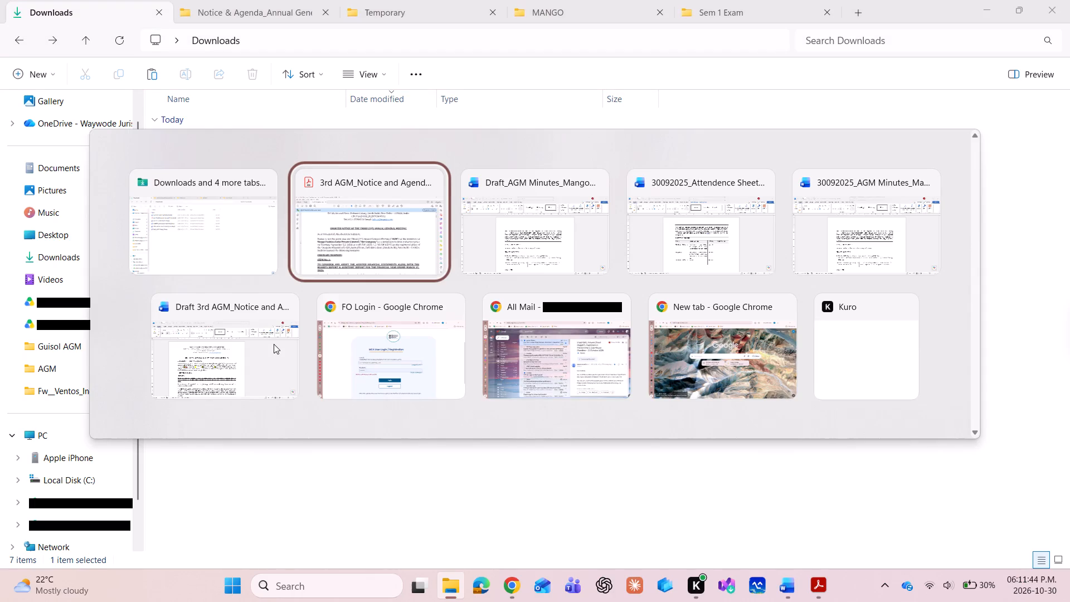
key("alt+Tab")
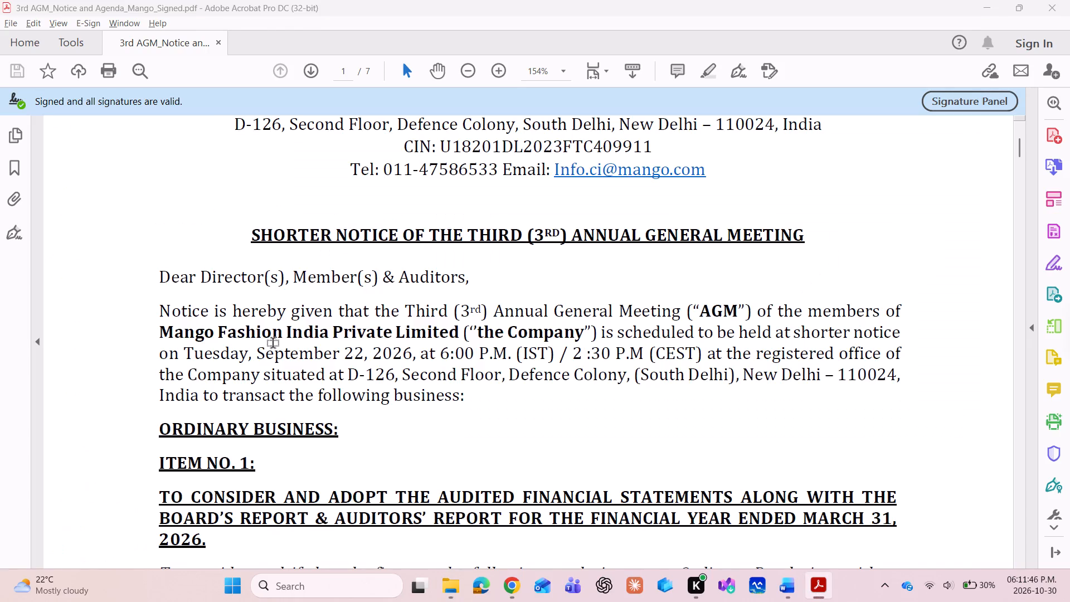
key("alt+Tab")
key("alt+Tab")
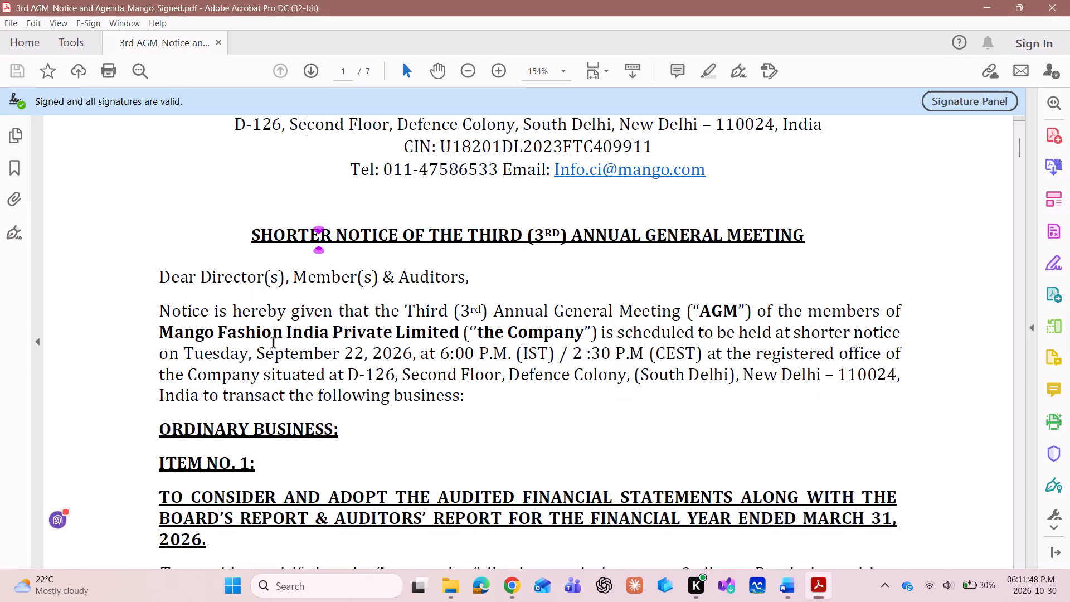
key("alt+Tab")
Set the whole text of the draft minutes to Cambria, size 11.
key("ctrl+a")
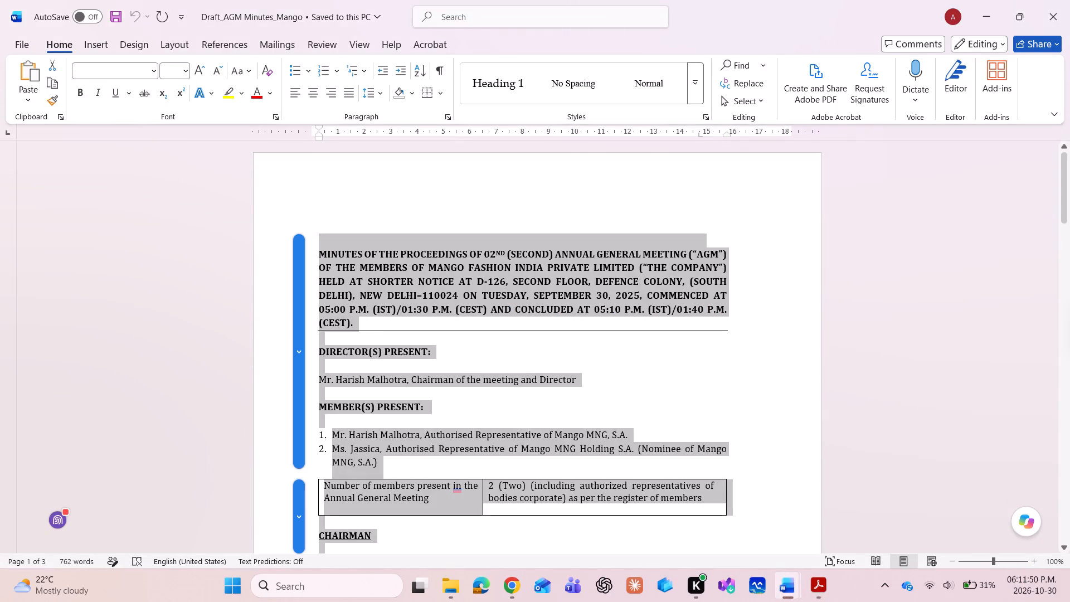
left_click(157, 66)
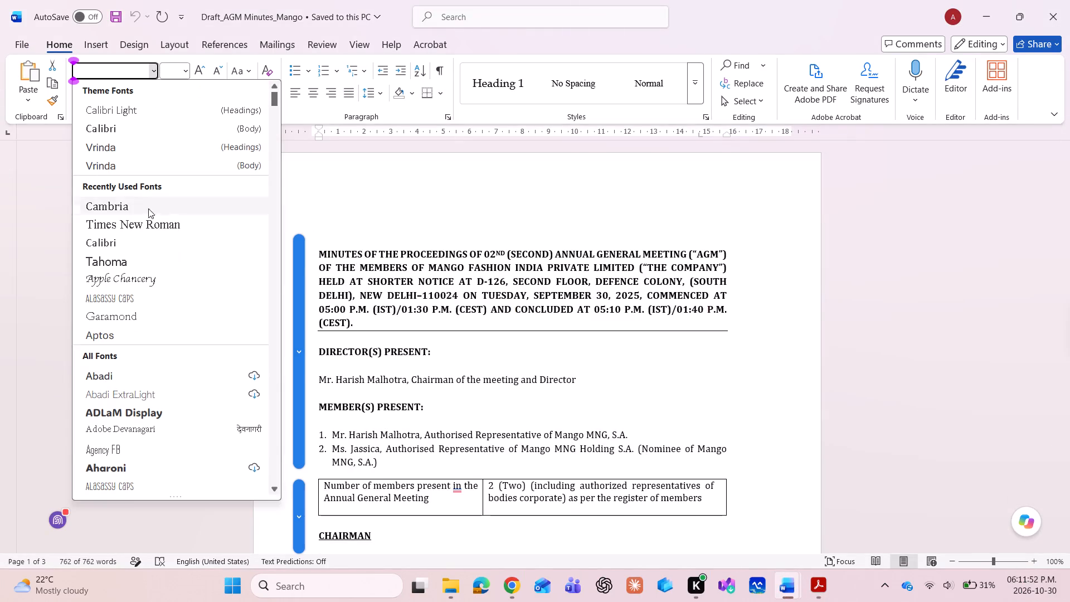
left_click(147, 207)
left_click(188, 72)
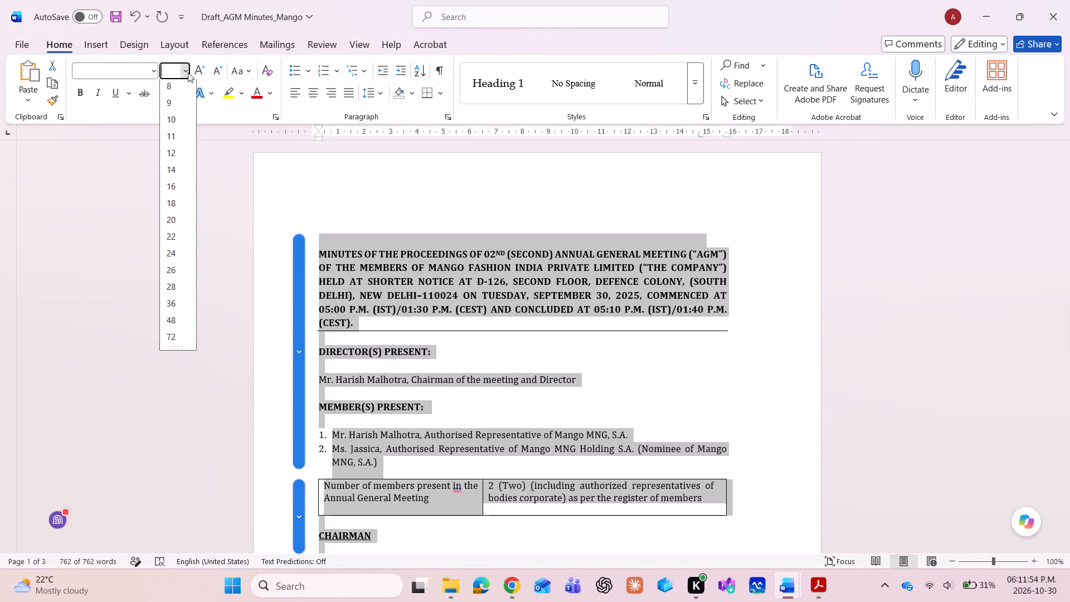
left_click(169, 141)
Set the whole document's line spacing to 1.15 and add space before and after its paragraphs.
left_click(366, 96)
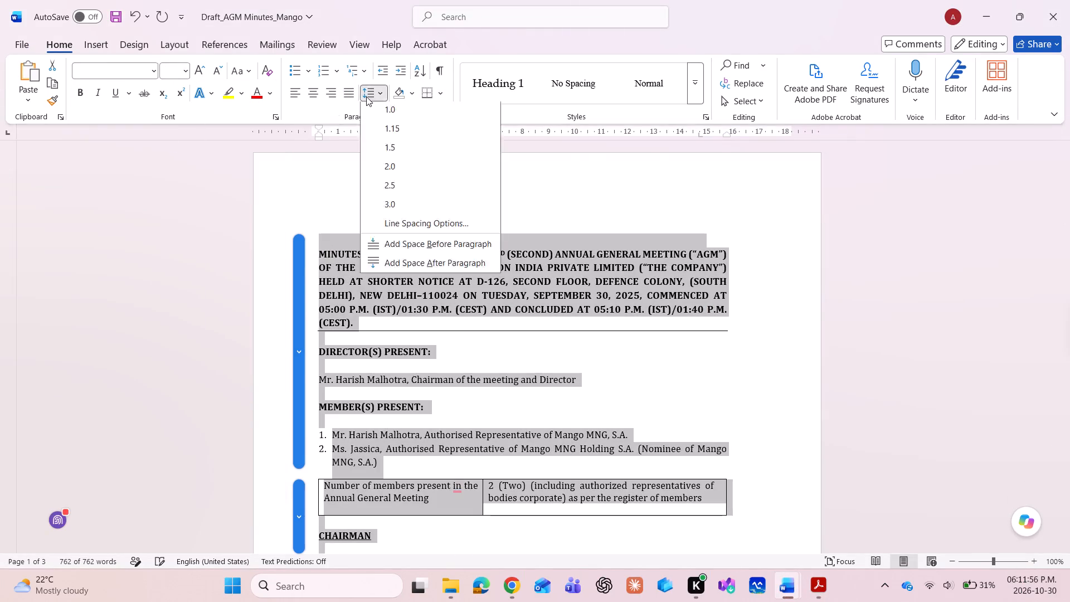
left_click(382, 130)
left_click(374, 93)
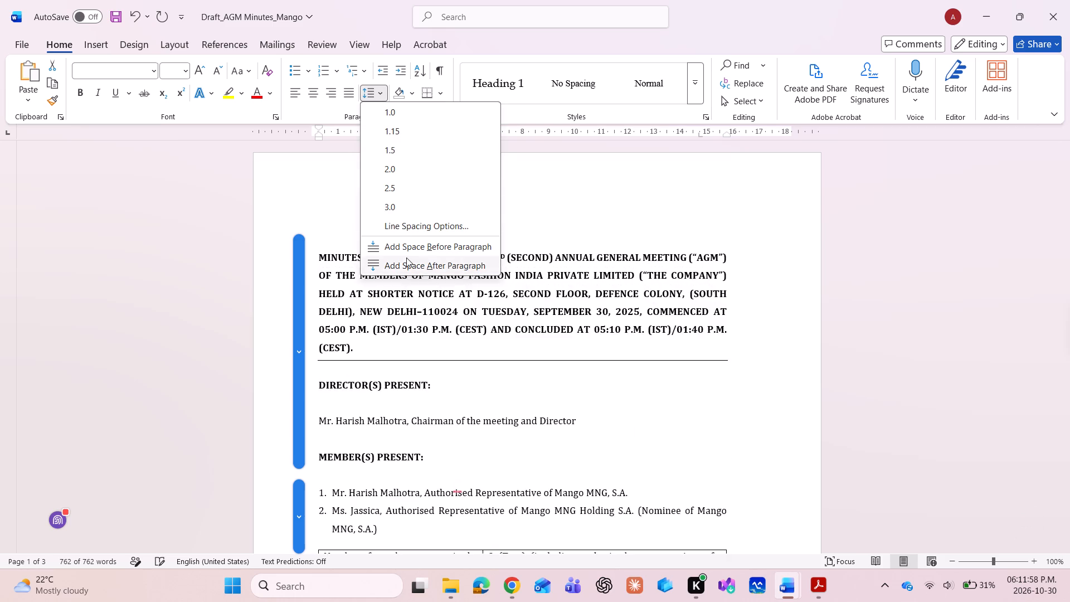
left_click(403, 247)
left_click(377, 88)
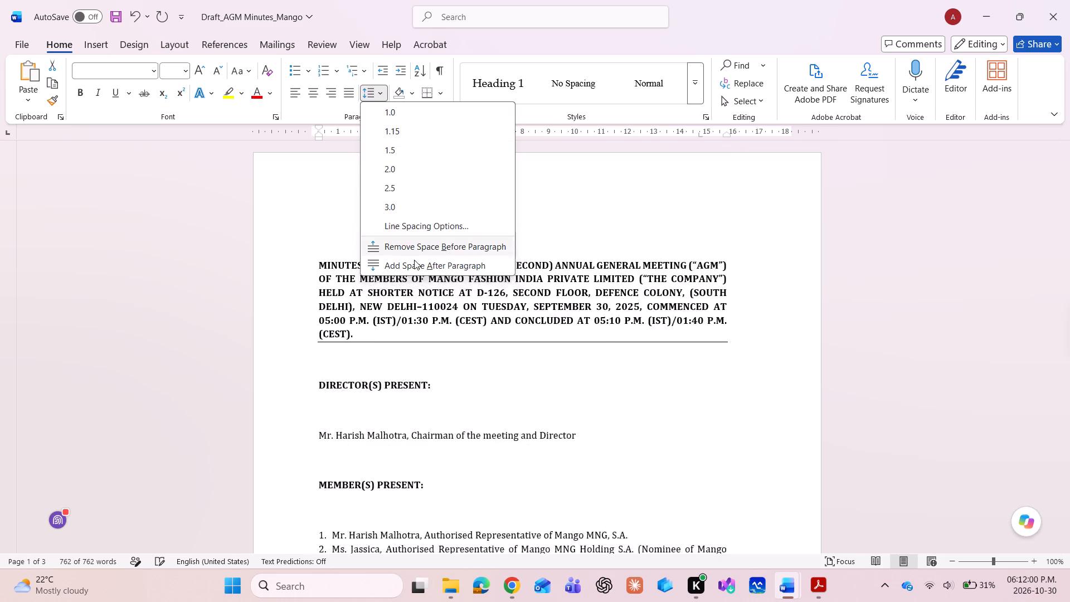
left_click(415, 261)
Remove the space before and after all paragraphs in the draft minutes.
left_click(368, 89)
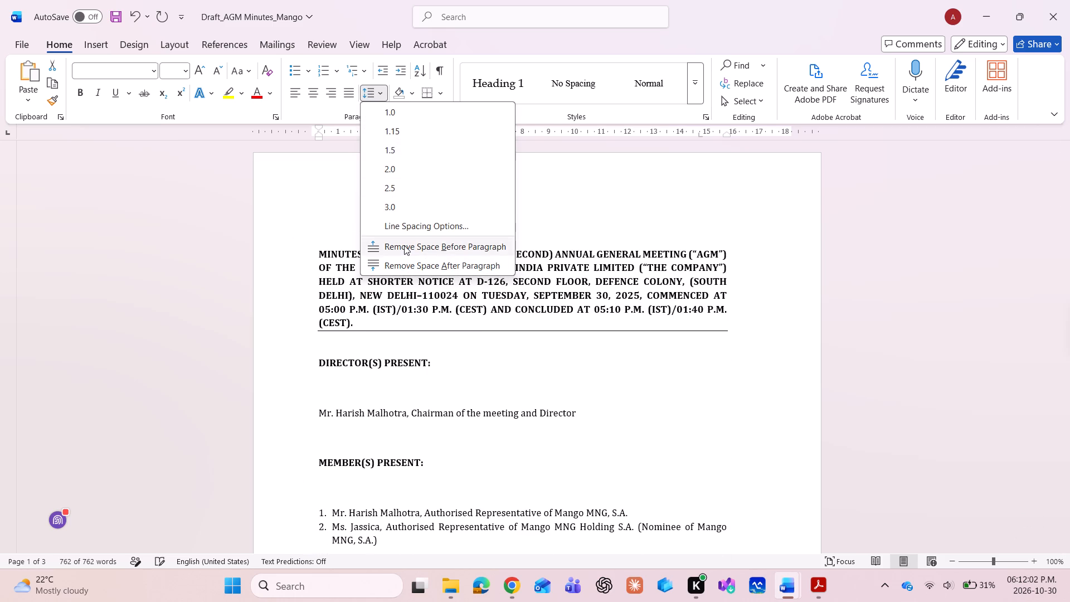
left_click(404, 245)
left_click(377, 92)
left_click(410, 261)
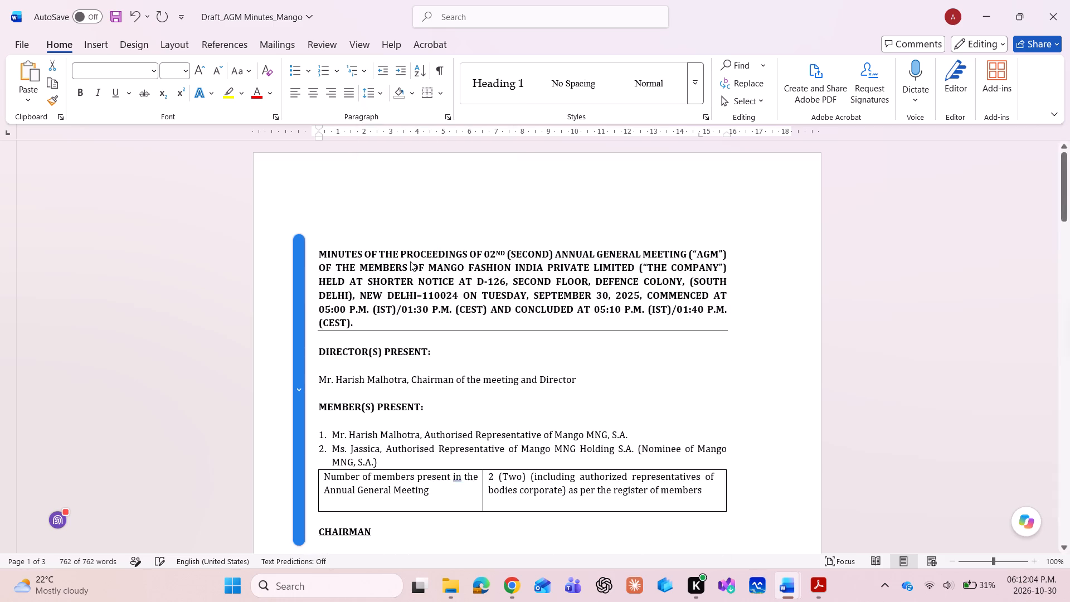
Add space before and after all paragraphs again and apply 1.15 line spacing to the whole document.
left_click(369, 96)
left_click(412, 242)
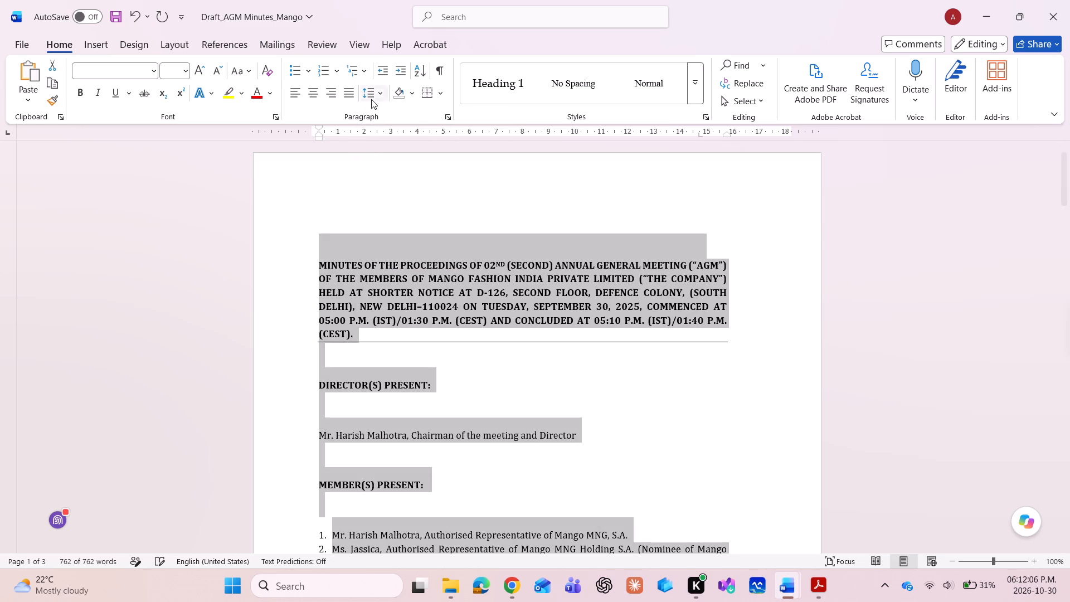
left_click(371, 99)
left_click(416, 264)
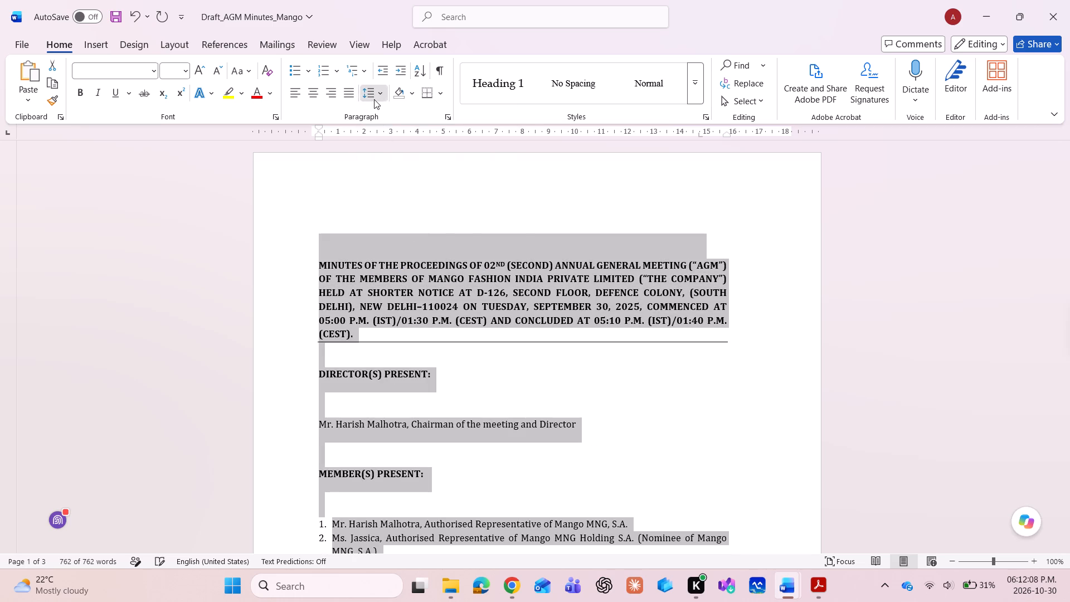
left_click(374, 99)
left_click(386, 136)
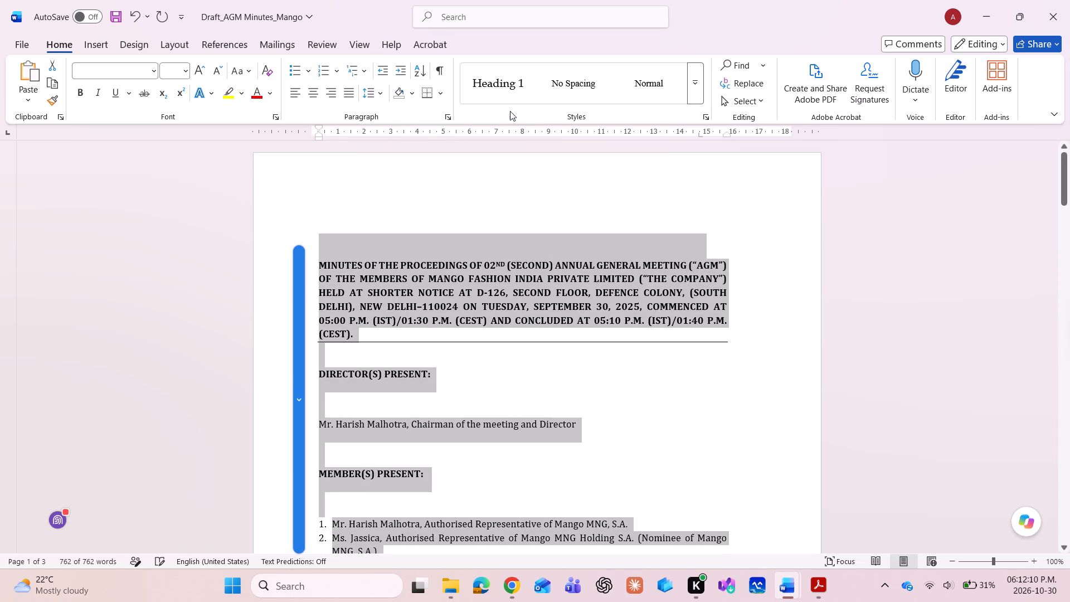
Set the document's paper size to A4 and apply the last custom margin setting.
scroll(697, 195, "down", 11)
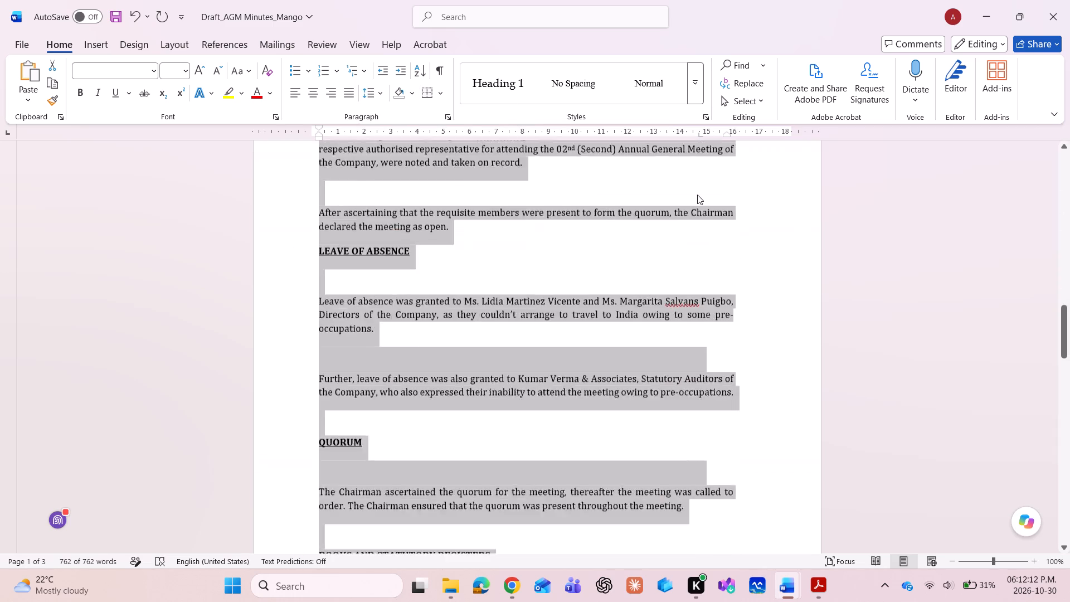
scroll(697, 195, "up", 13)
left_click(159, 37)
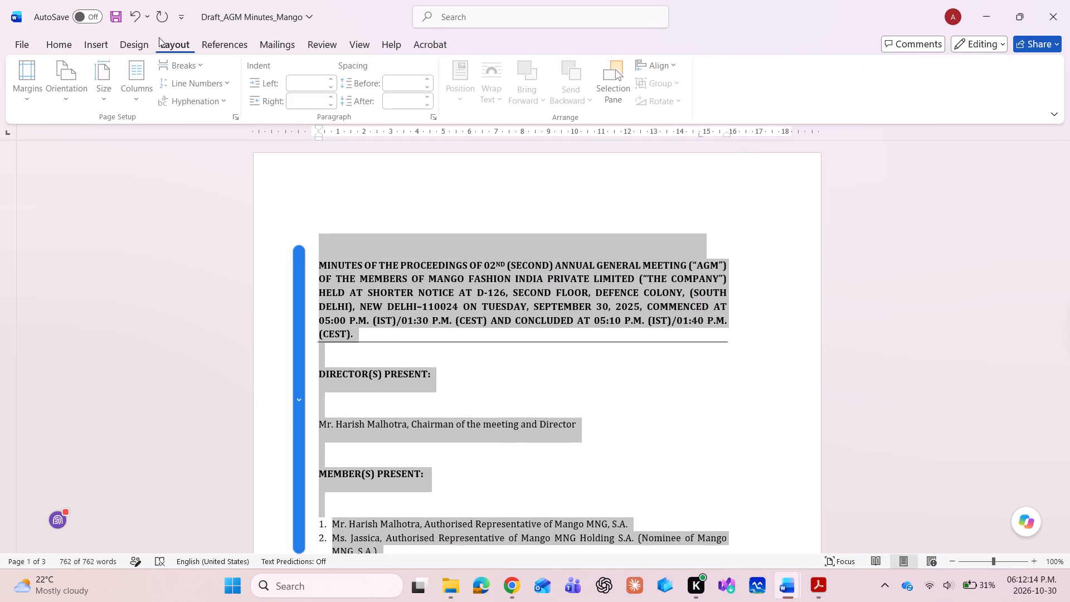
left_click(100, 71)
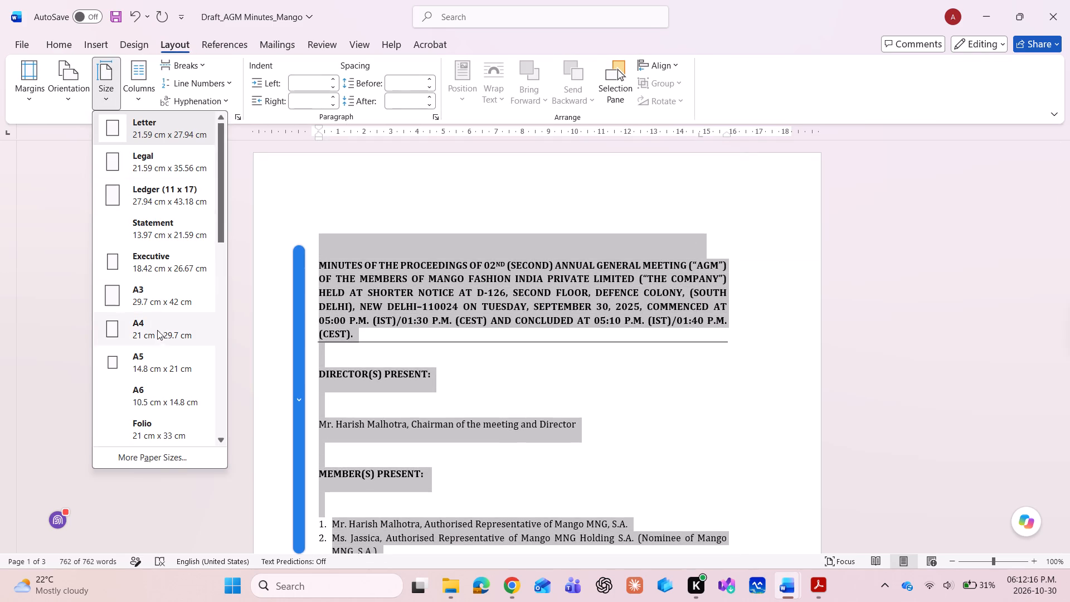
left_click(158, 332)
left_click(32, 77)
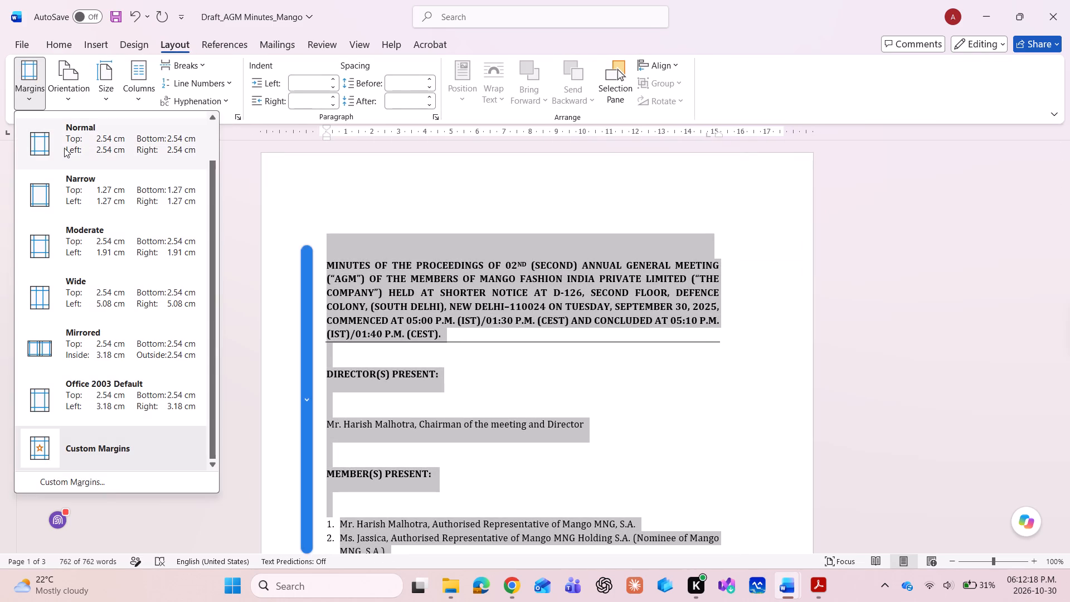
scroll(64, 148, "up", 7)
left_click(93, 131)
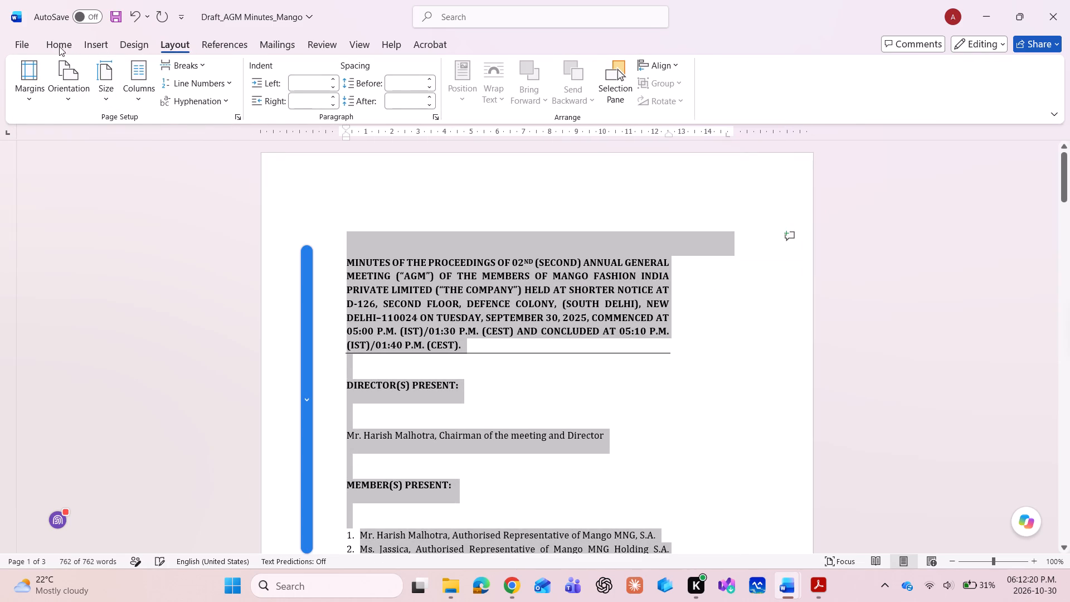
Apply the Normal style to the whole text of the minutes.
left_click(58, 46)
scroll(536, 315, "down", 6)
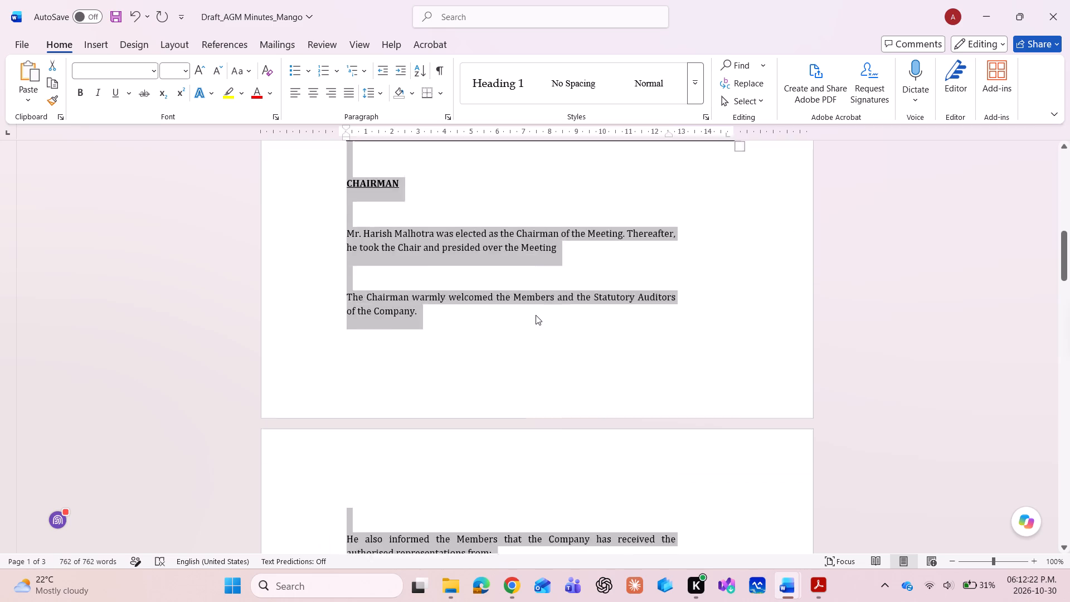
scroll(536, 315, "down", 13)
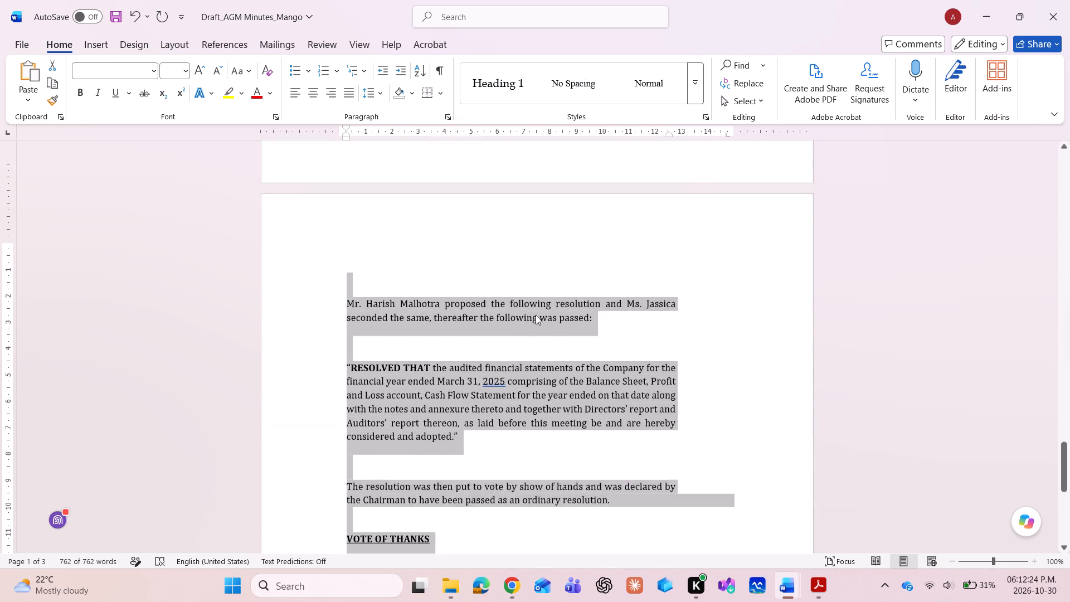
scroll(536, 315, "up", 20)
scroll(536, 315, "up", 19)
scroll(536, 315, "up", 5)
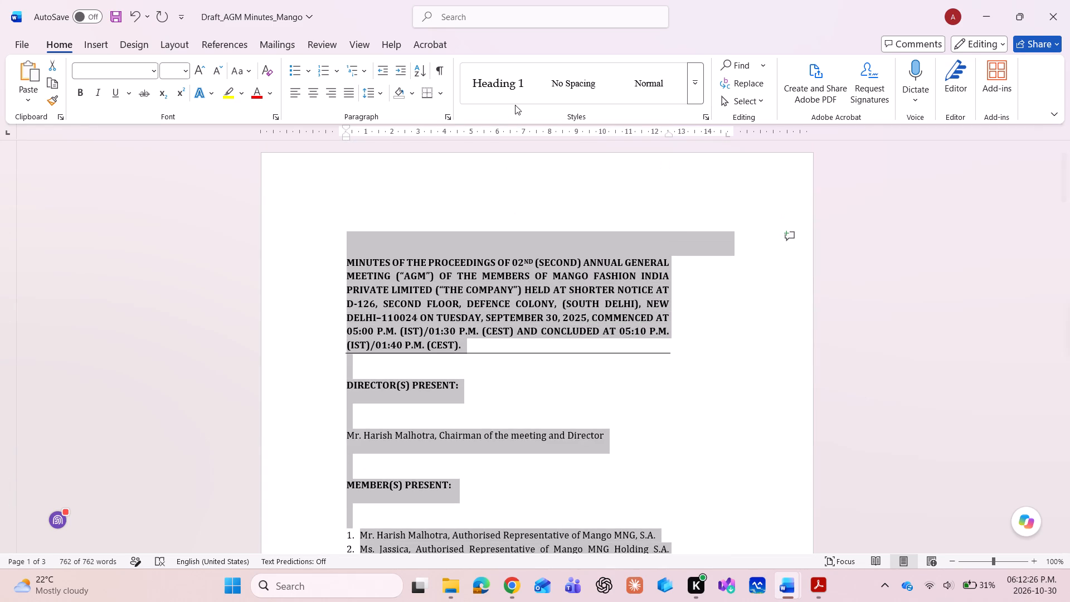
left_click(692, 88)
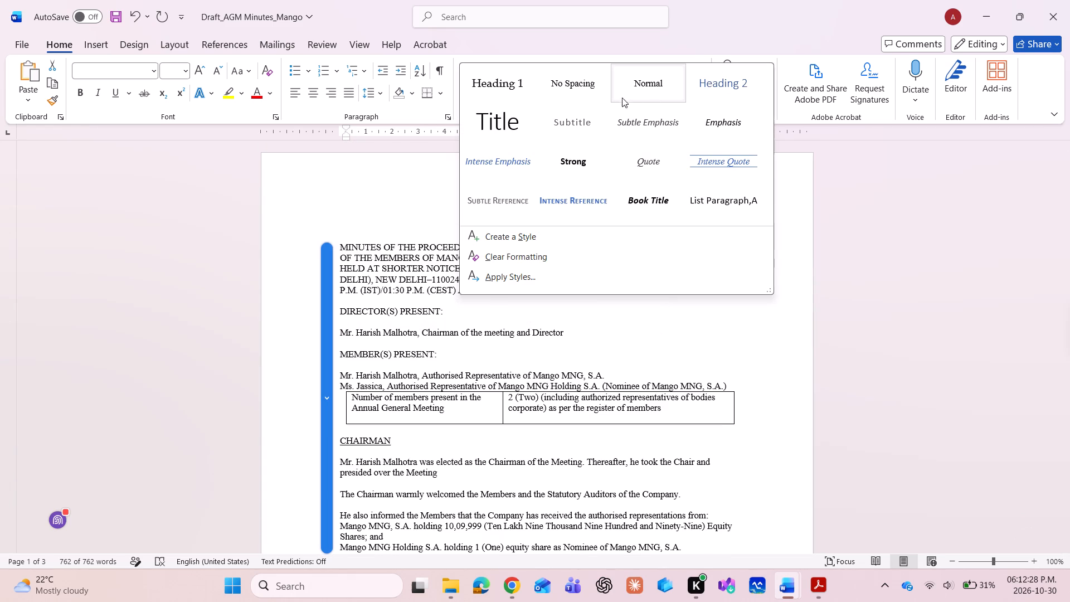
left_click(636, 91)
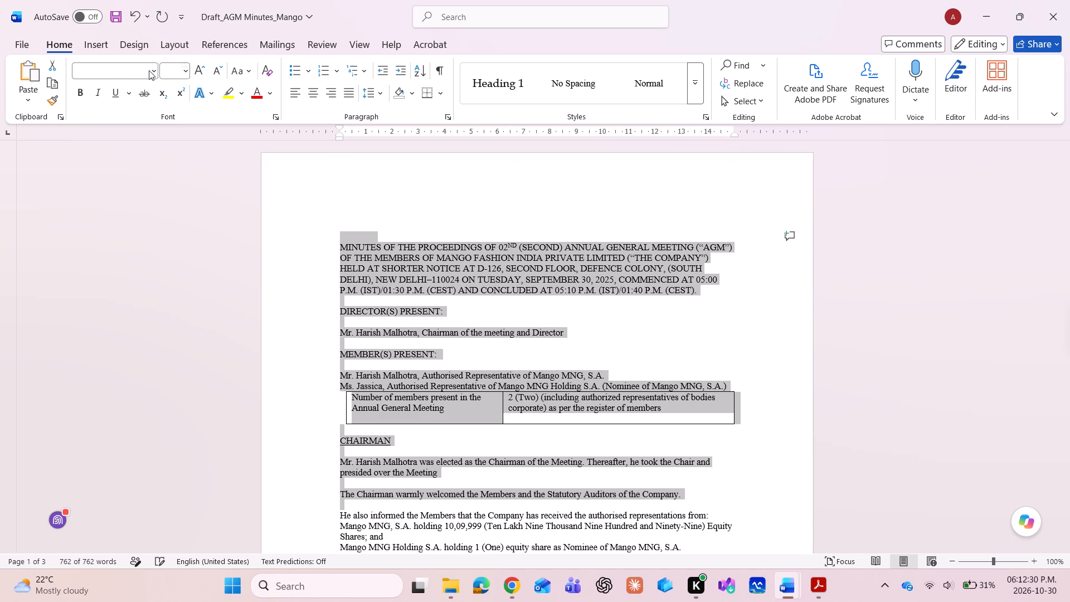
Format the whole text as Cambria, size 11, aligned left.
left_click(155, 70)
left_click(143, 201)
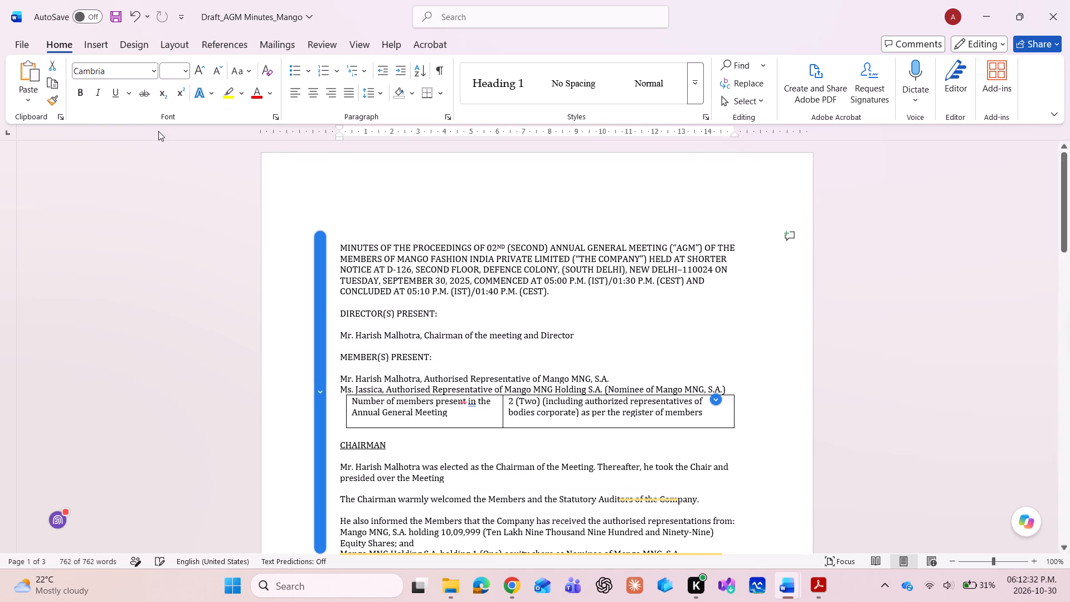
left_click(184, 73)
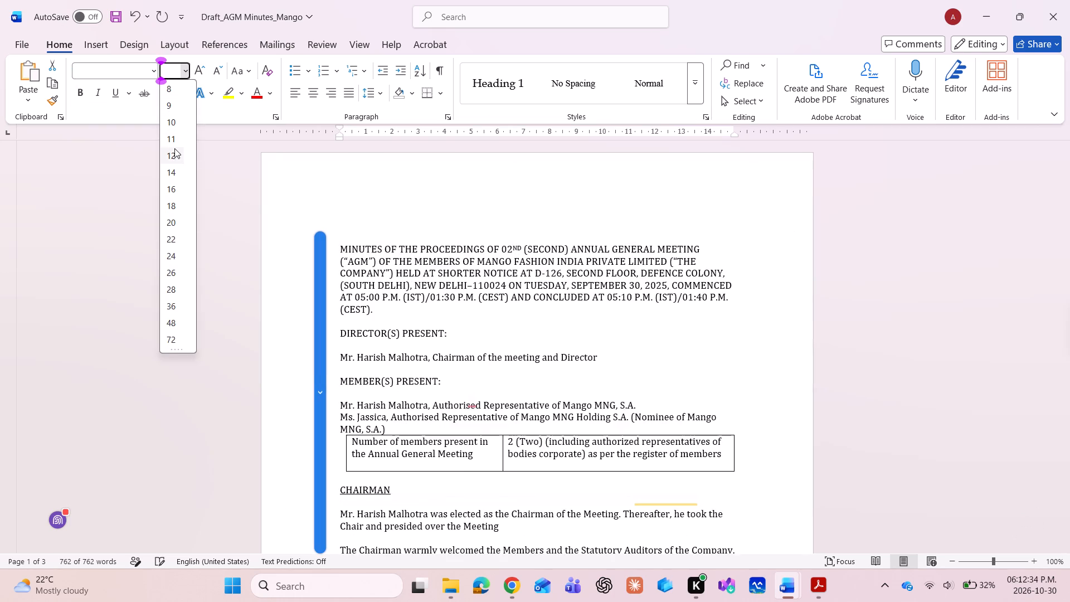
left_click(172, 141)
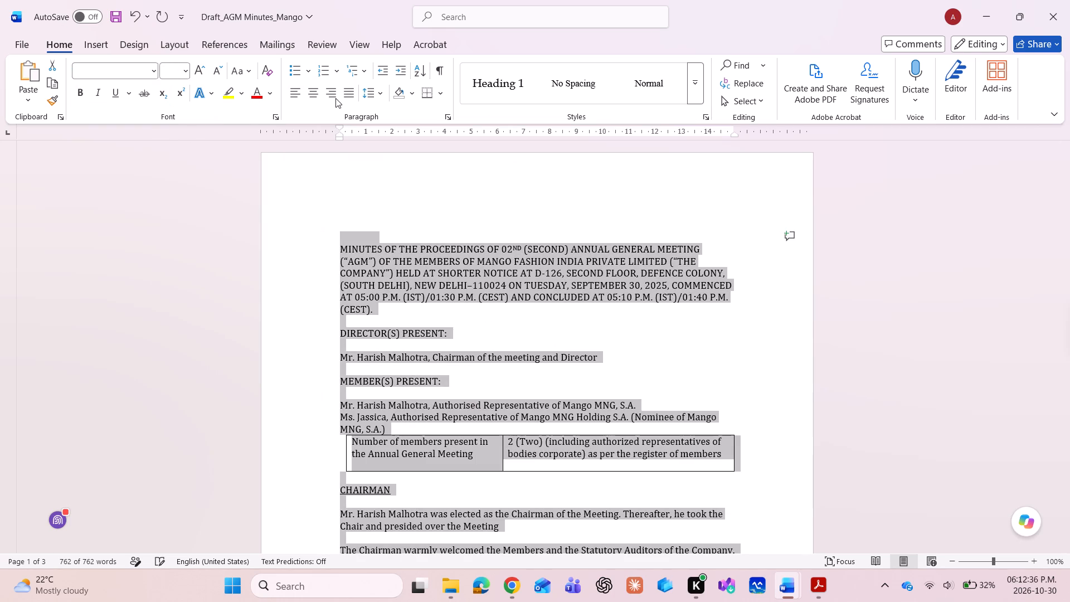
left_click(299, 98)
Set line spacing to 1.15 for the whole text and add space before and after its paragraphs.
left_click(377, 95)
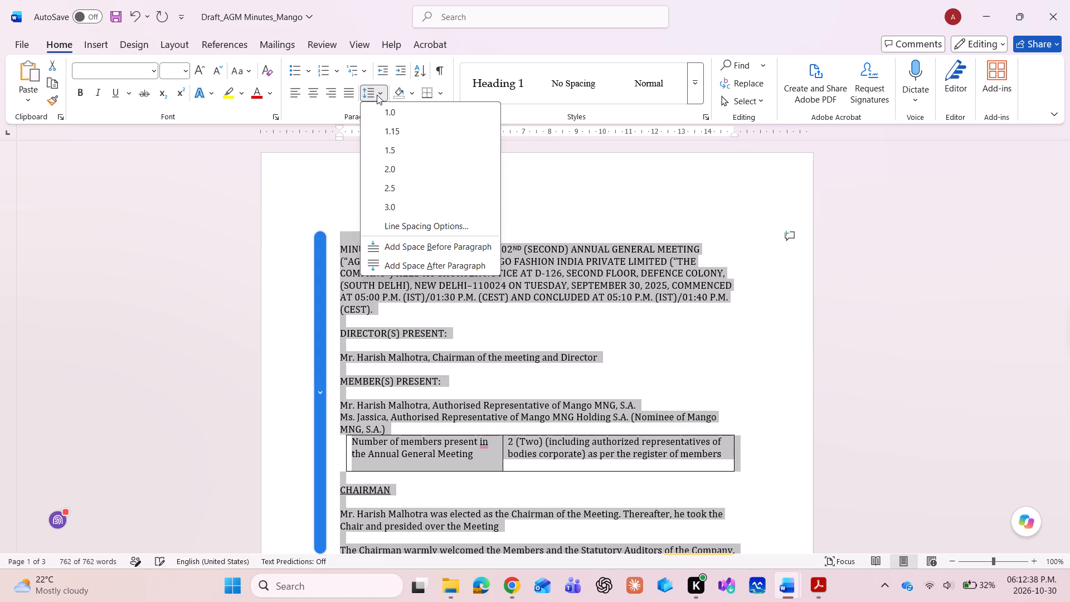
left_click(389, 128)
left_click(378, 99)
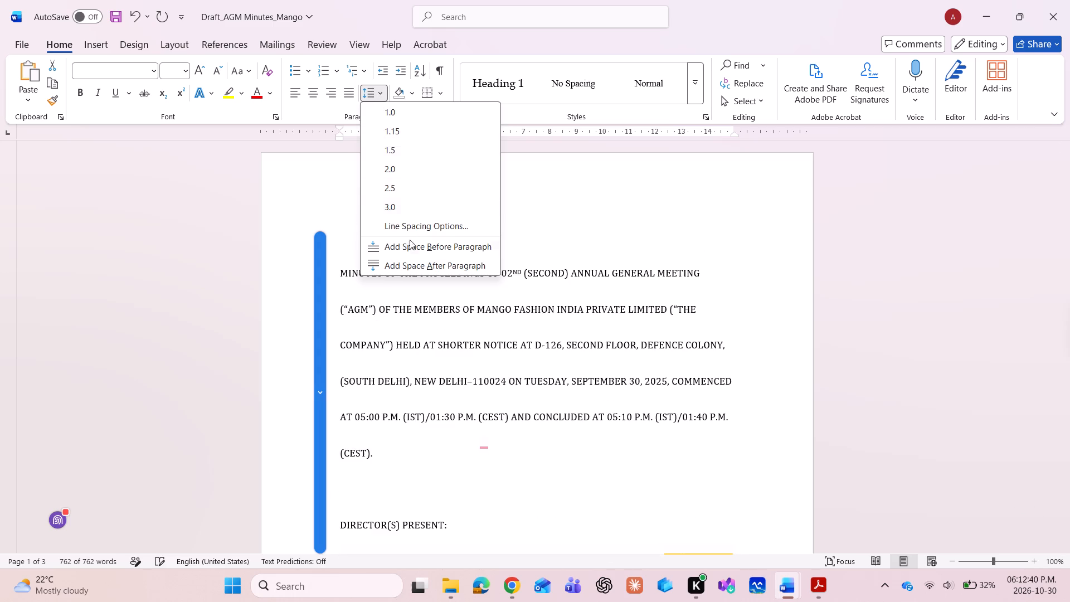
left_click(410, 241)
left_click(372, 99)
left_click(408, 269)
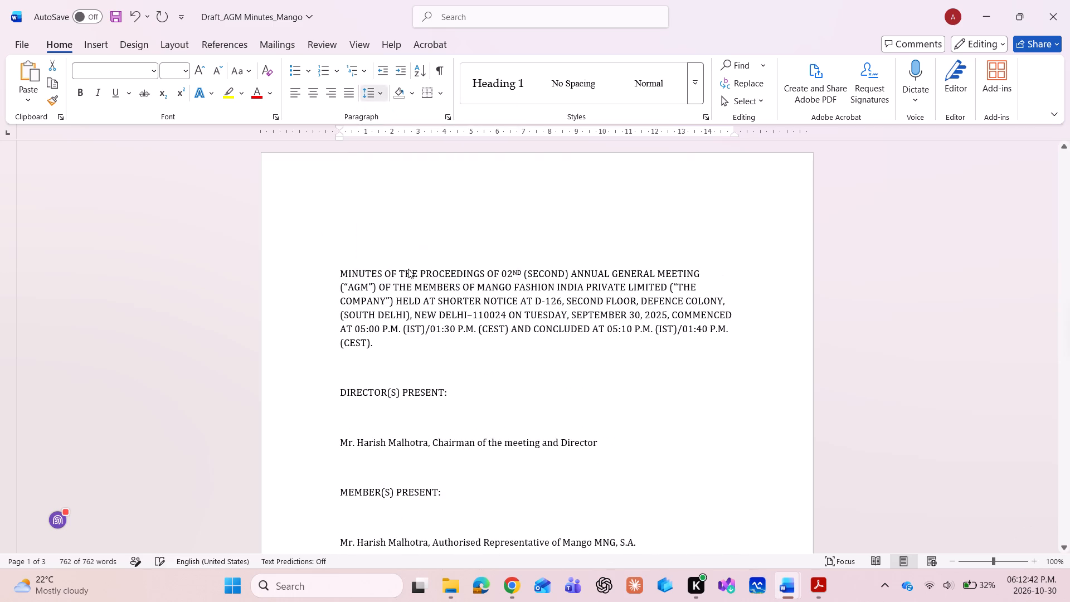
left_click(367, 100)
left_click(367, 100)
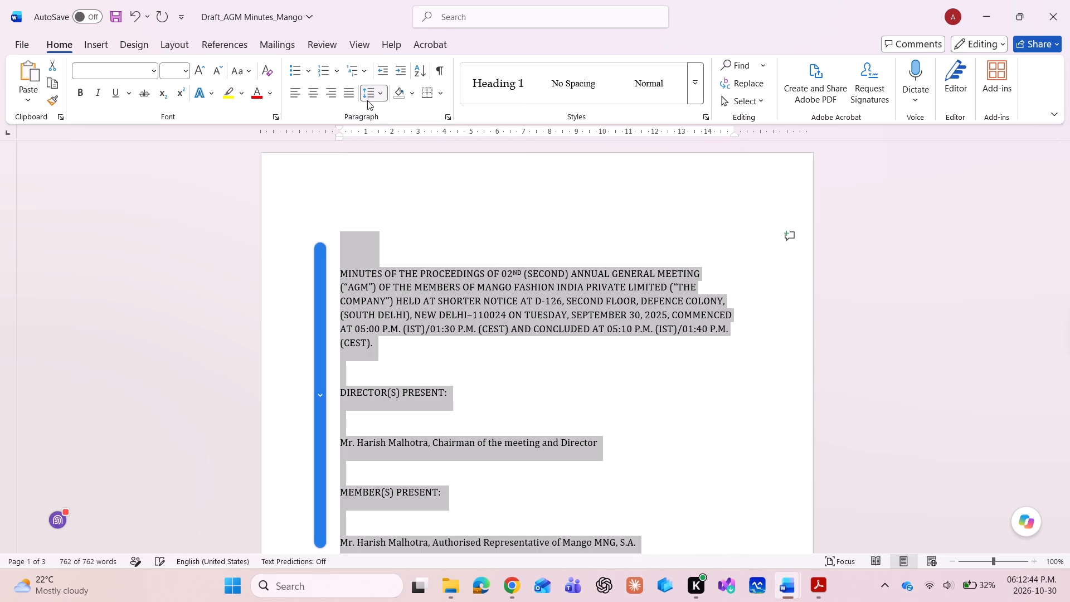
Check the document's paper size and margin options.
left_click(160, 39)
left_click(104, 89)
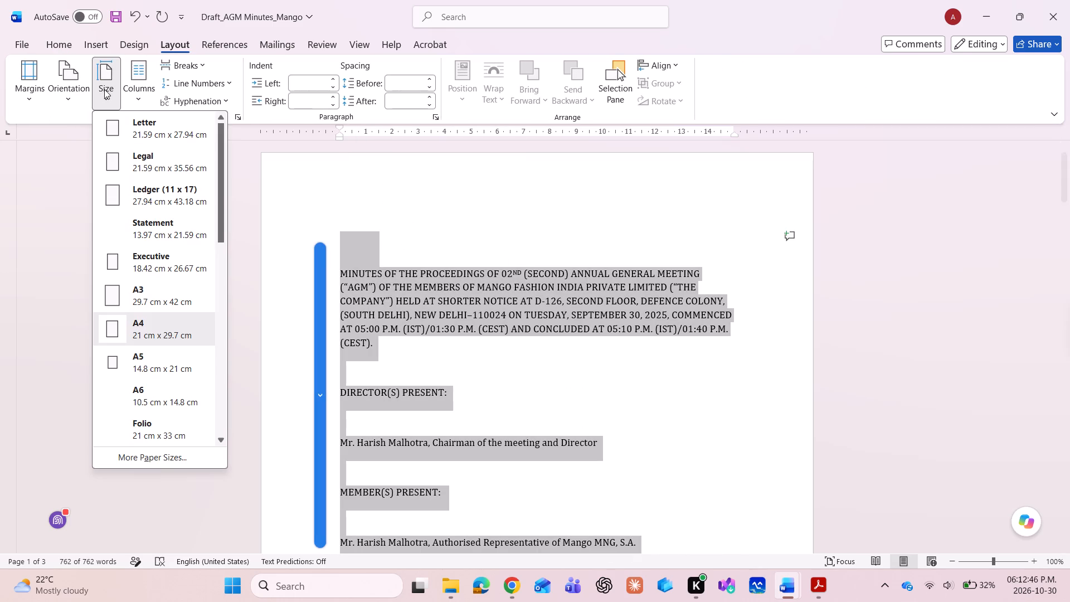
left_click(31, 82)
left_click(31, 82)
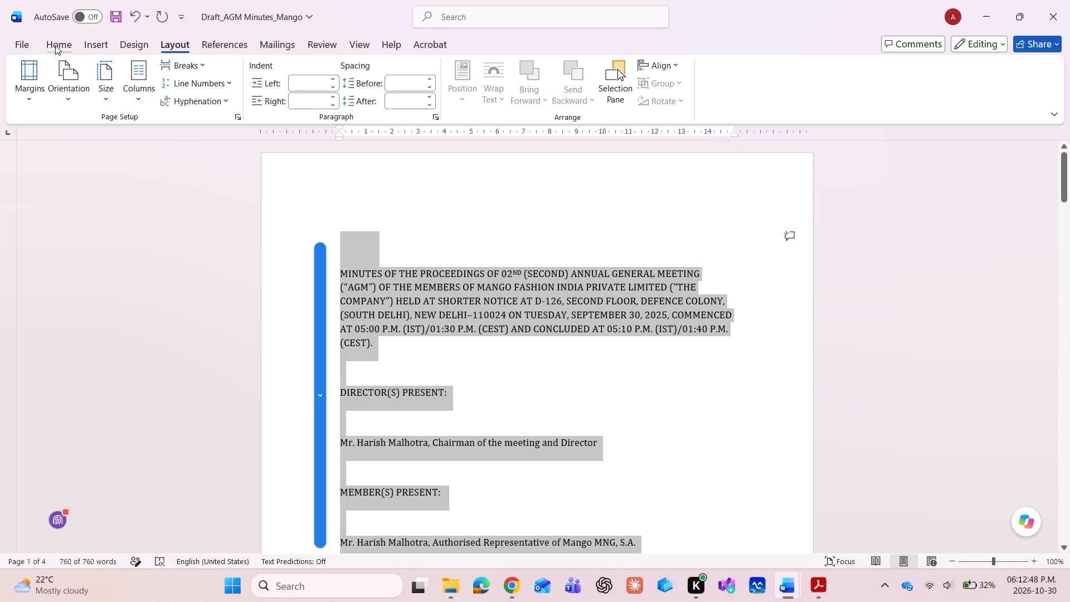
Delete the blank paragraph above the title of the minutes.
left_click(55, 45)
left_click(348, 230)
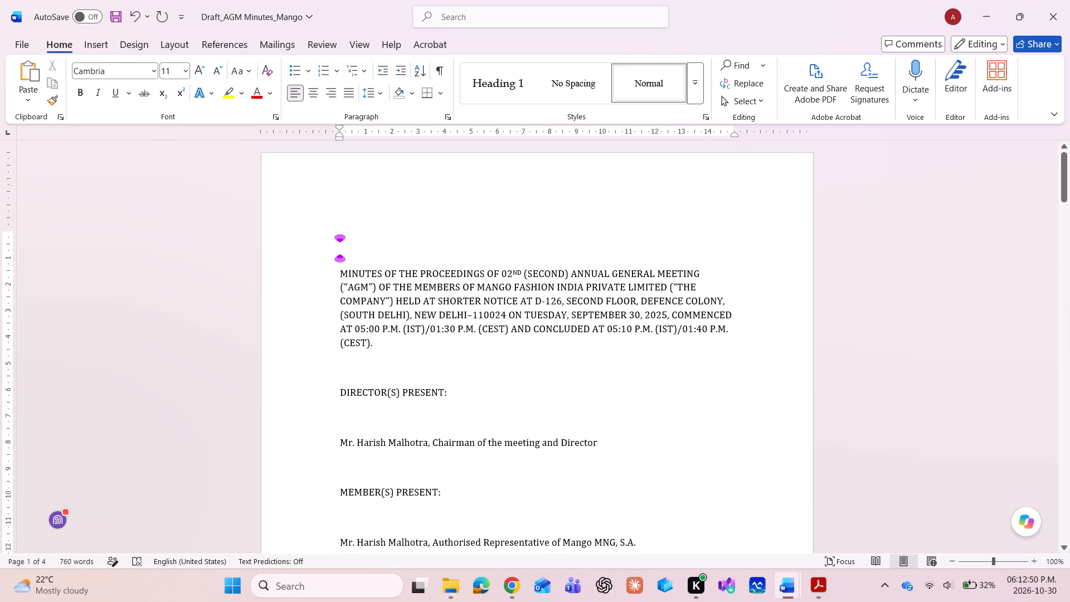
key("Delete")
key("Delete")
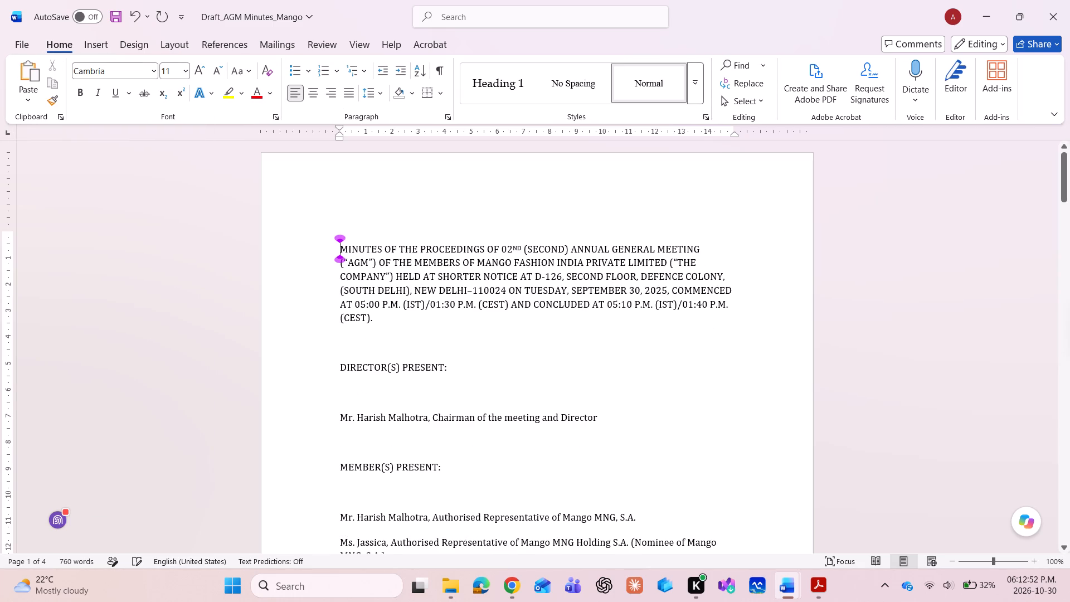
Switch to the 30092025_AGM Minutes_Mango document and examine the formatting of its title and attendance sections.
key("Left")
key("Left")
key("Up")
key("Down")
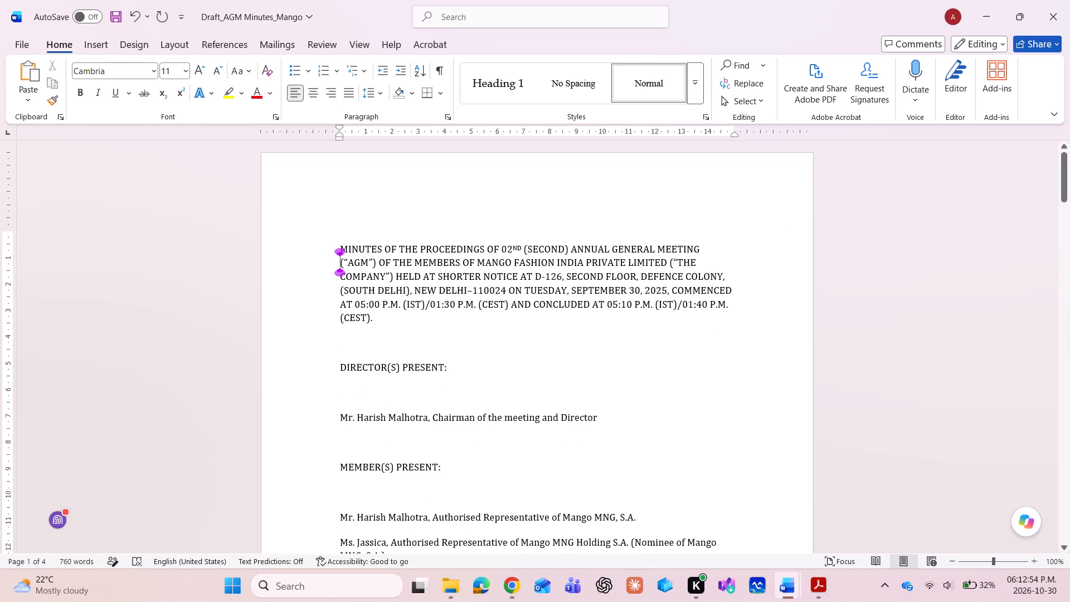
key("Down")
key("Down")
key("Down")
key("Down")
key("Down")
key("alt+Tab")
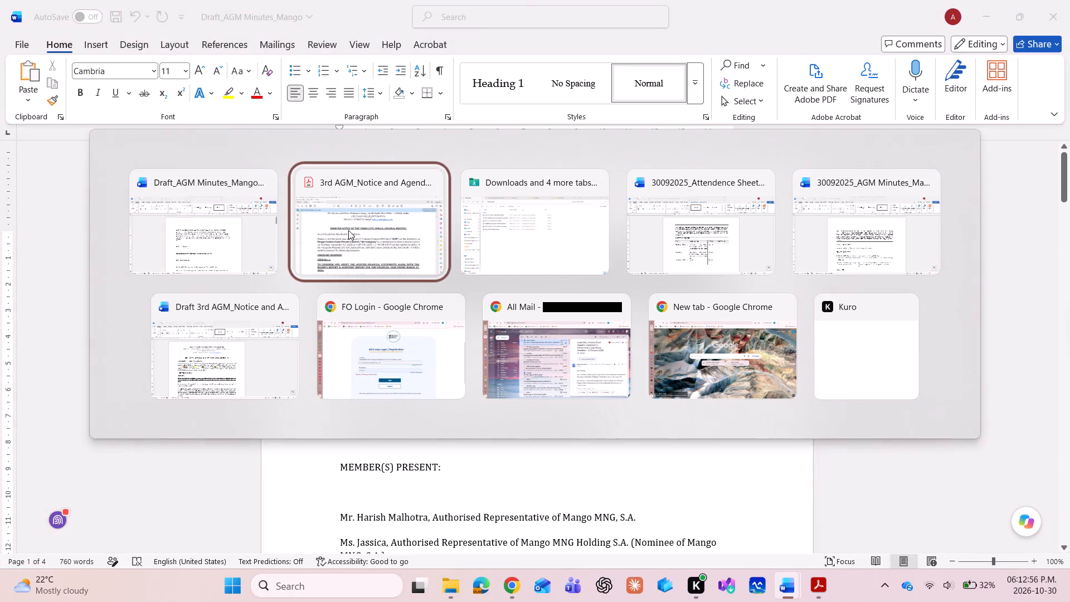
key("alt+Tab")
key("alt+Tab")
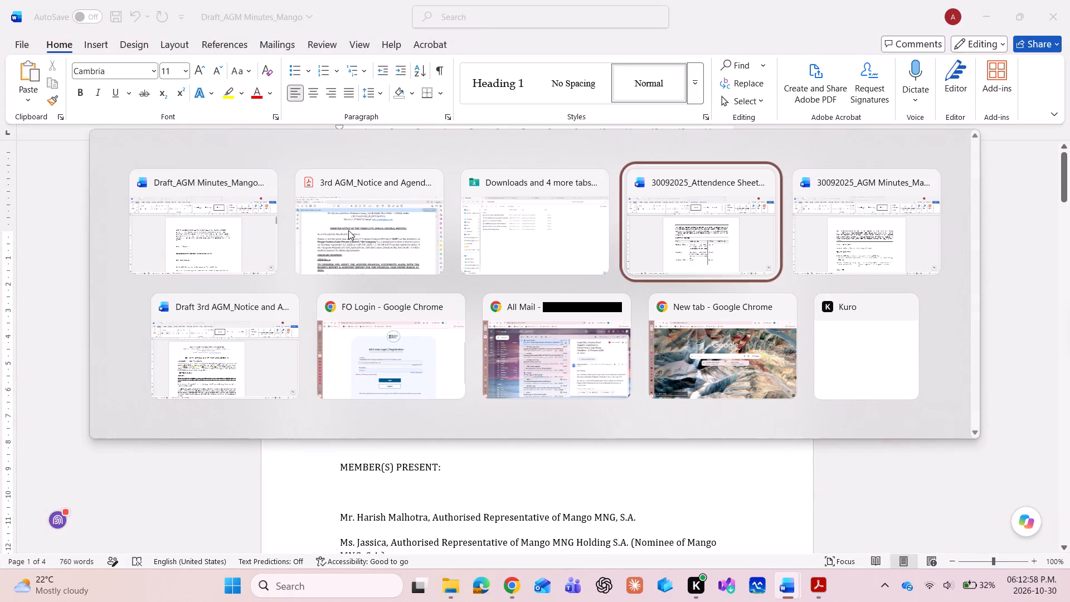
key("alt+Tab")
key("alt+Tab")
key("alt+Tab")
key("alt+Tab")
key("alt+Tab")
key("alt+Tab")
key("alt+Tab")
key("alt+Tab")
key("alt+Tab")
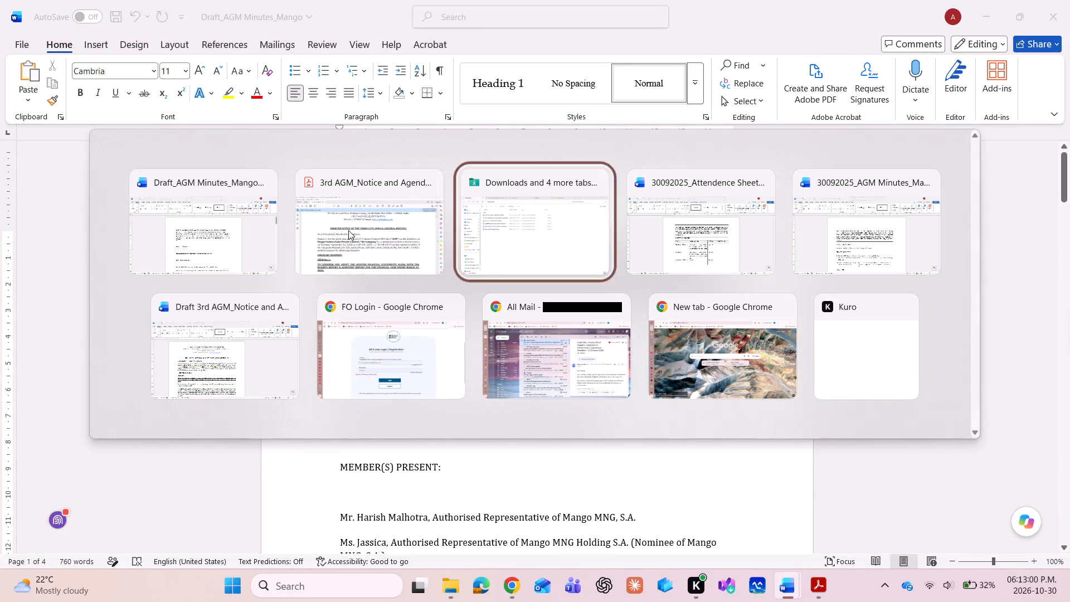
key("alt+Tab")
left_click(1069, 0)
key("alt+Tab")
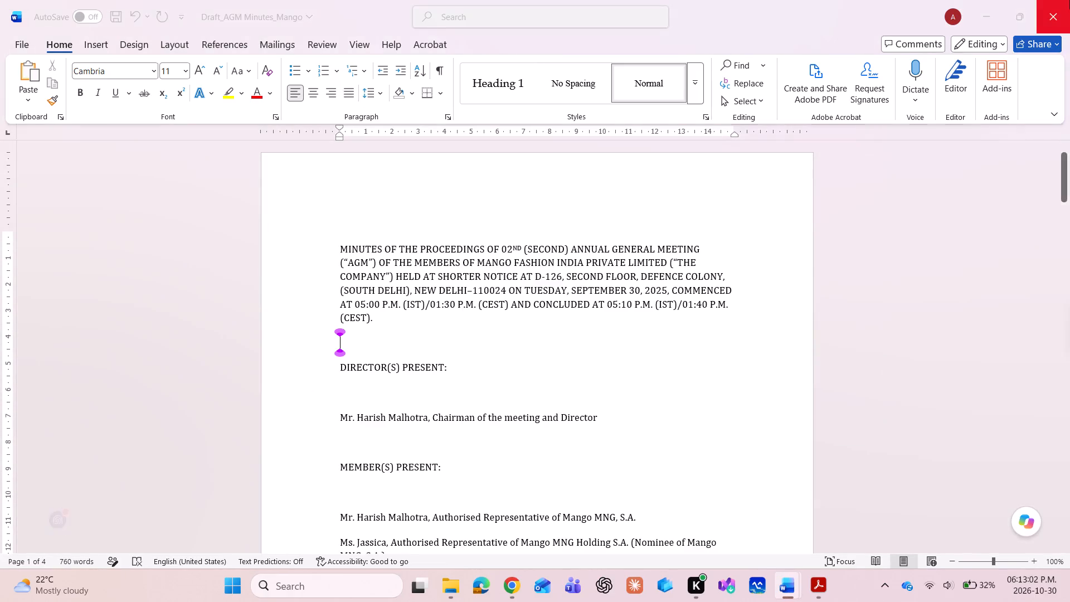
key("alt+Tab")
key("alt+Tab")
key("alt+Tab")
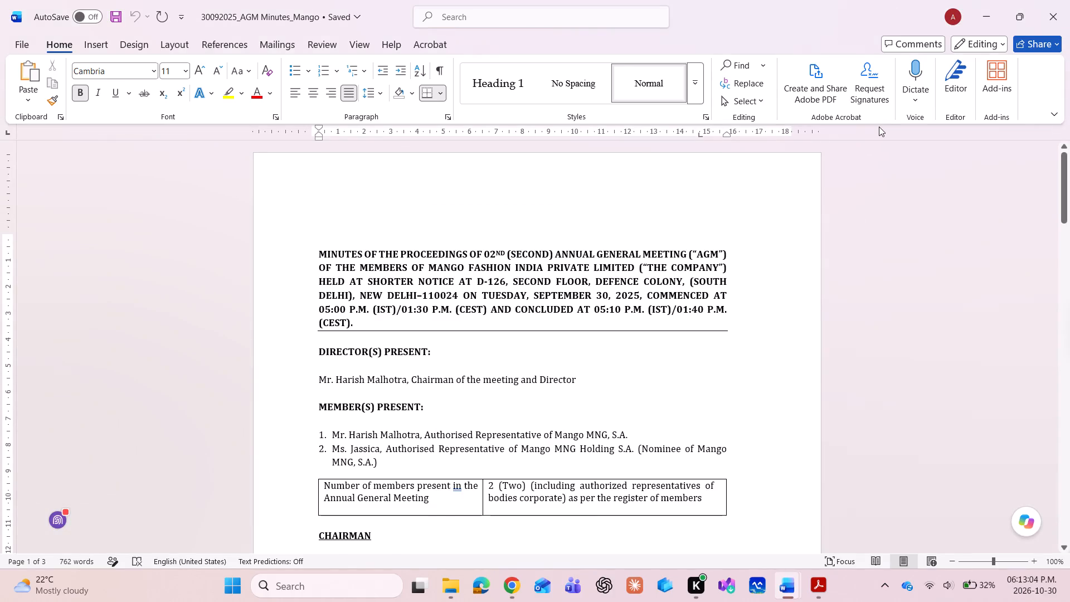
key("alt+Tab")
Return to Draft_AGM Minutes_Mango and delete the blank paragraph between the title and DIRECTOR(S) PRESENT.
key("alt+Tab")
key("BackSpace")
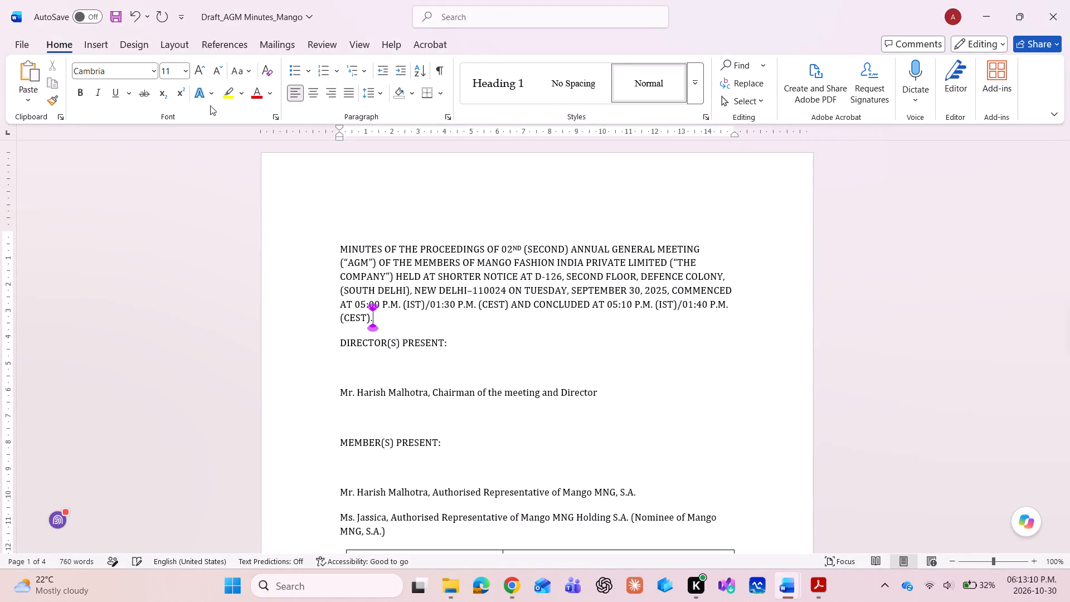
Set the border width to 1½ pt and add a bottom border to the title paragraph.
left_click(446, 95)
left_click(489, 409)
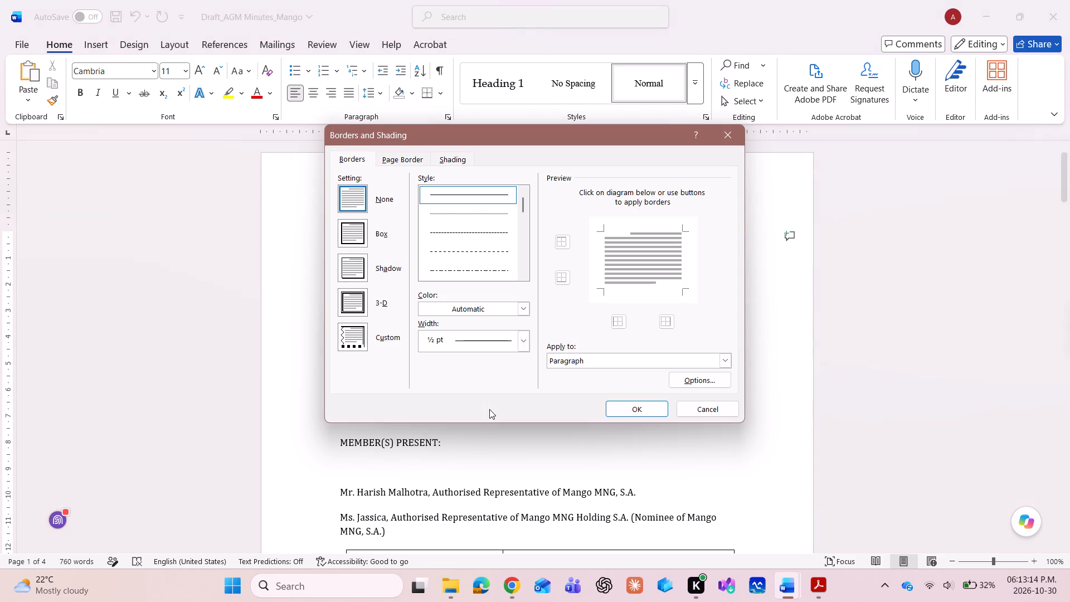
left_click(524, 340)
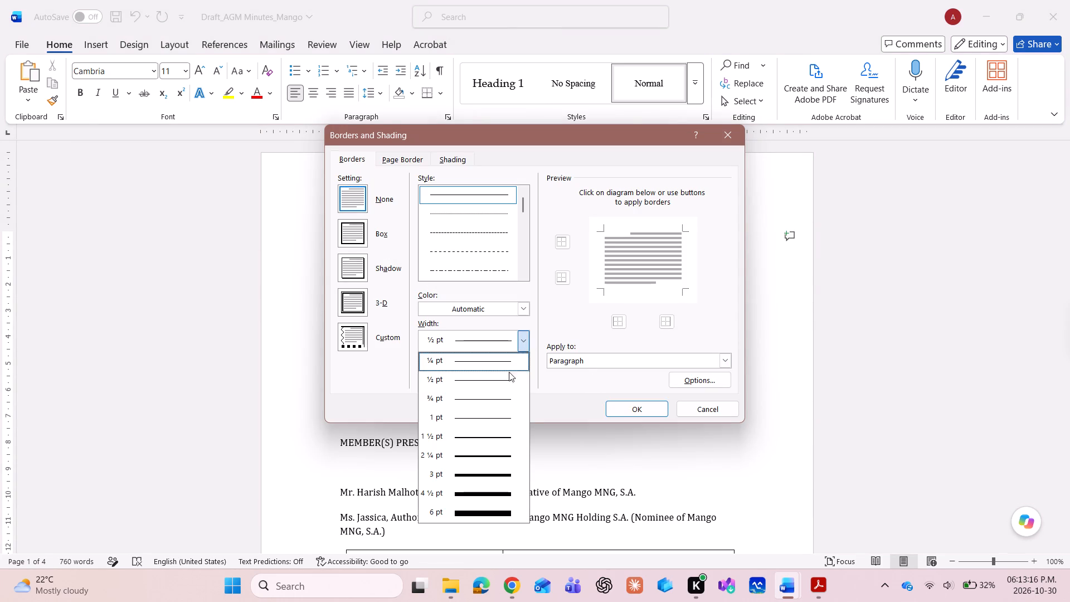
left_click(498, 440)
left_click(634, 408)
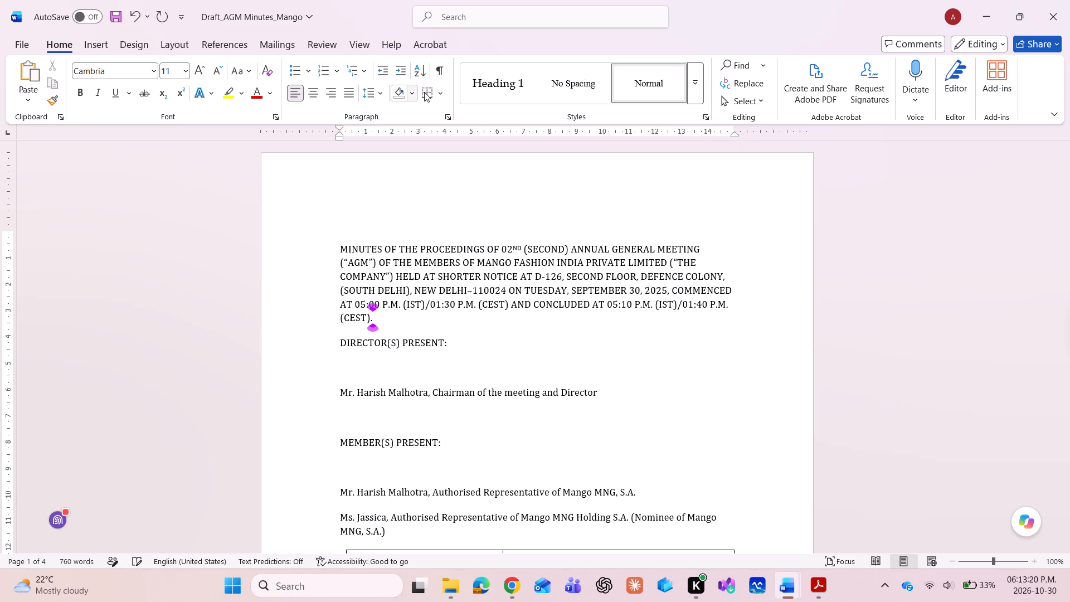
left_click(424, 92)
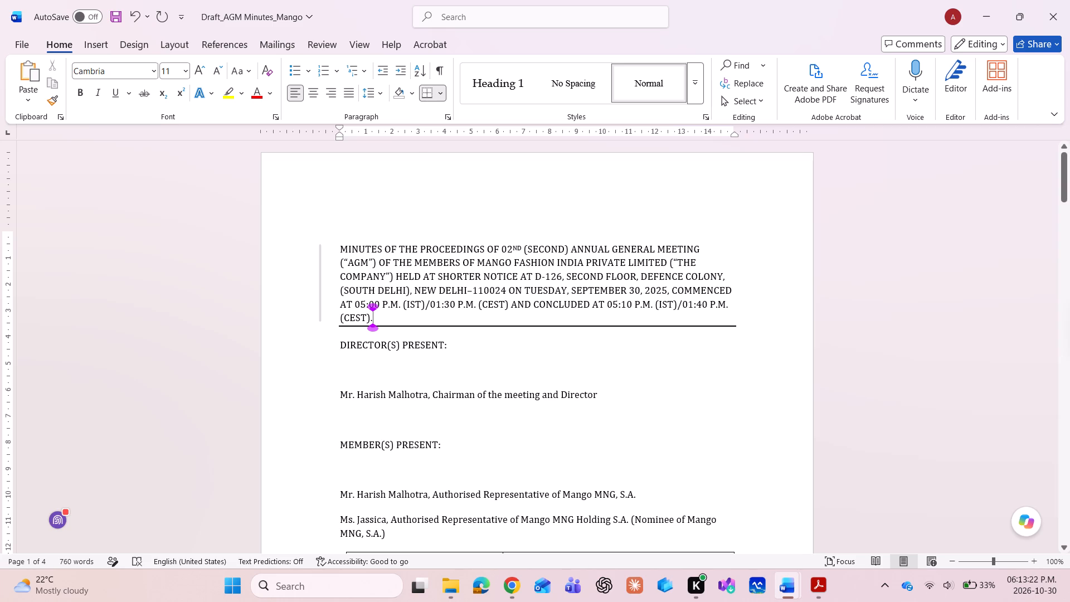
Make the whole title paragraph of the minutes bold and justified.
left_click(340, 247)
key("shift+Down")
key("shift+Down")
key("shift+Down")
key("shift+Down")
key("shift+Down")
key("shift+Down")
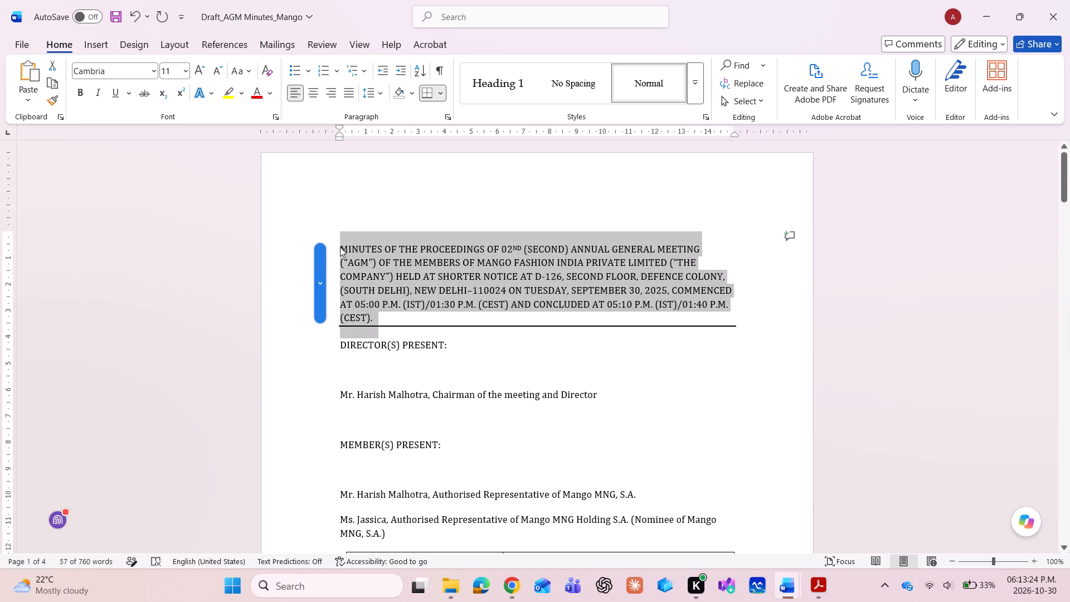
key("ctrl+b")
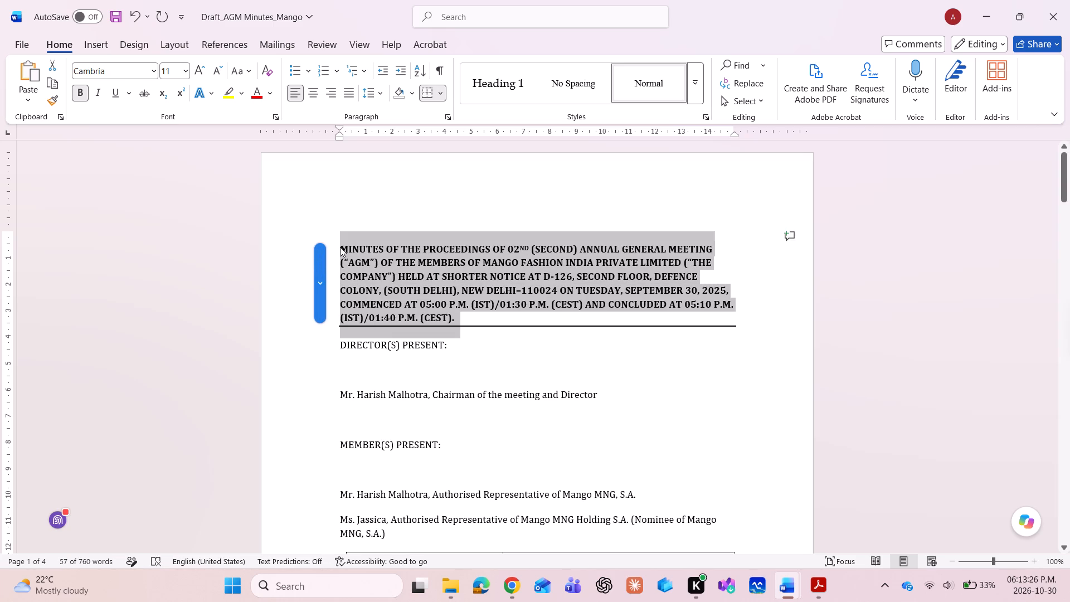
key("ctrl+j")
Delete the blank paragraphs below the DIRECTOR(S) PRESENT heading and below the chairman's line, checking against the 30092025_AGM Minutes_Mango document.
key("Left")
key("Down")
key("Down")
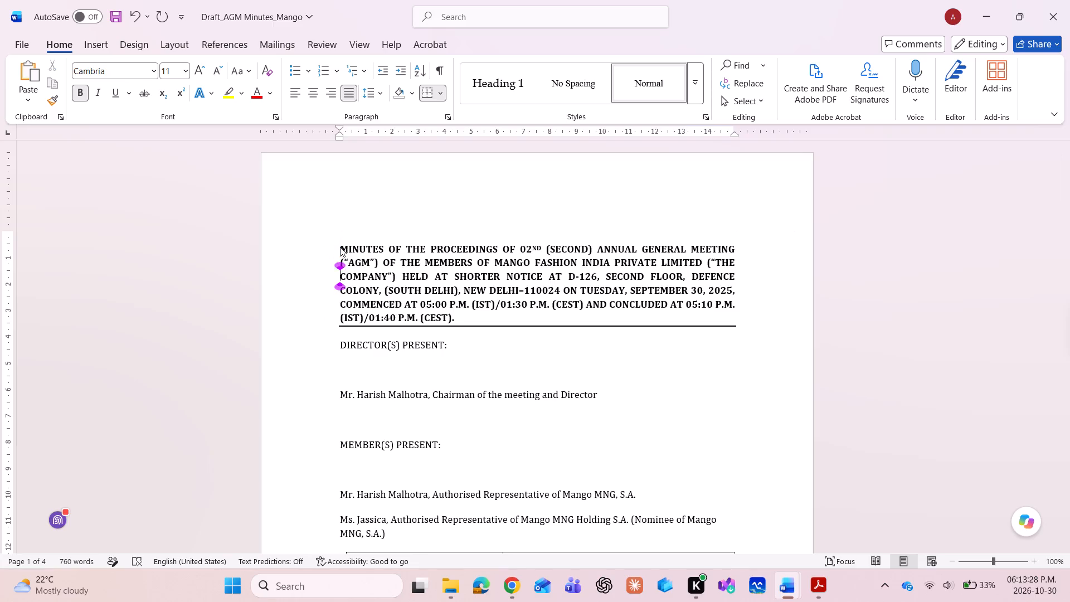
key("Down")
key("Down")
key("Down")
key("alt+Tab")
key("alt+Tab")
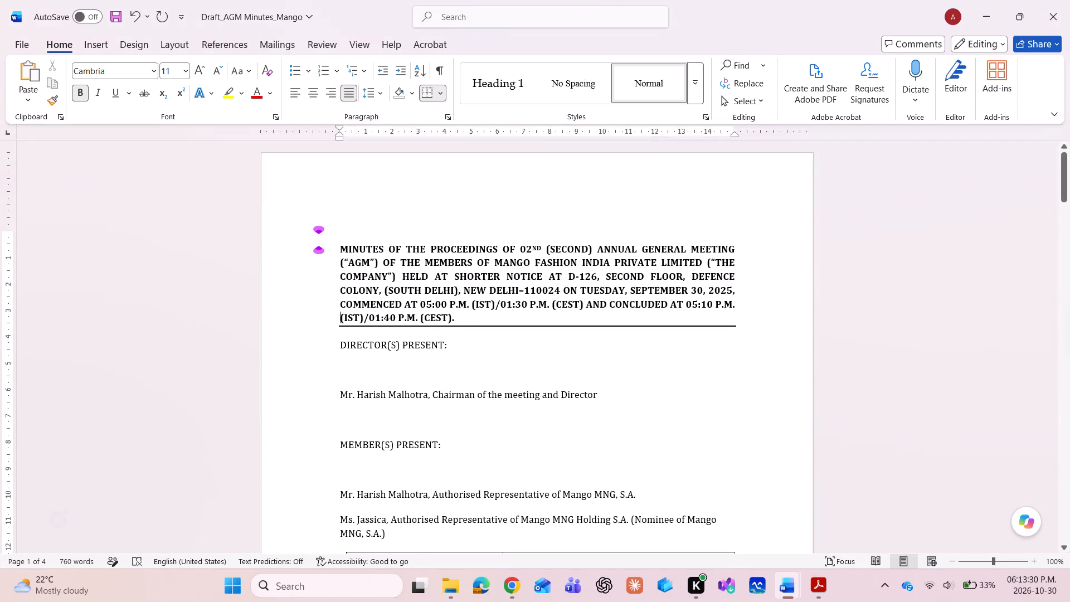
key("Down")
key("Down")
key("Delete")
key("alt+Tab")
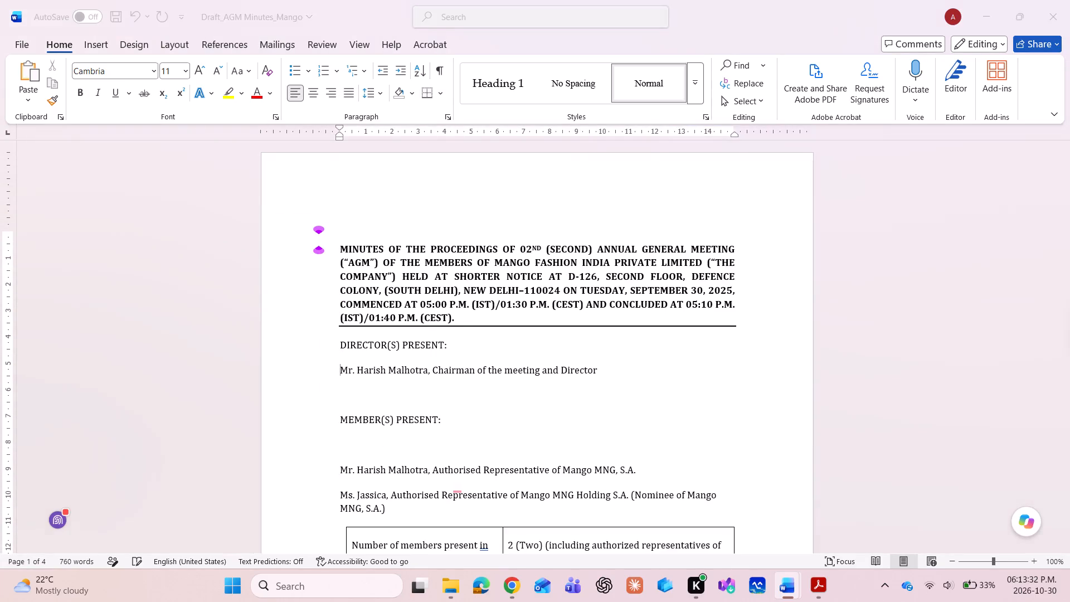
key("alt+Tab")
key("Down")
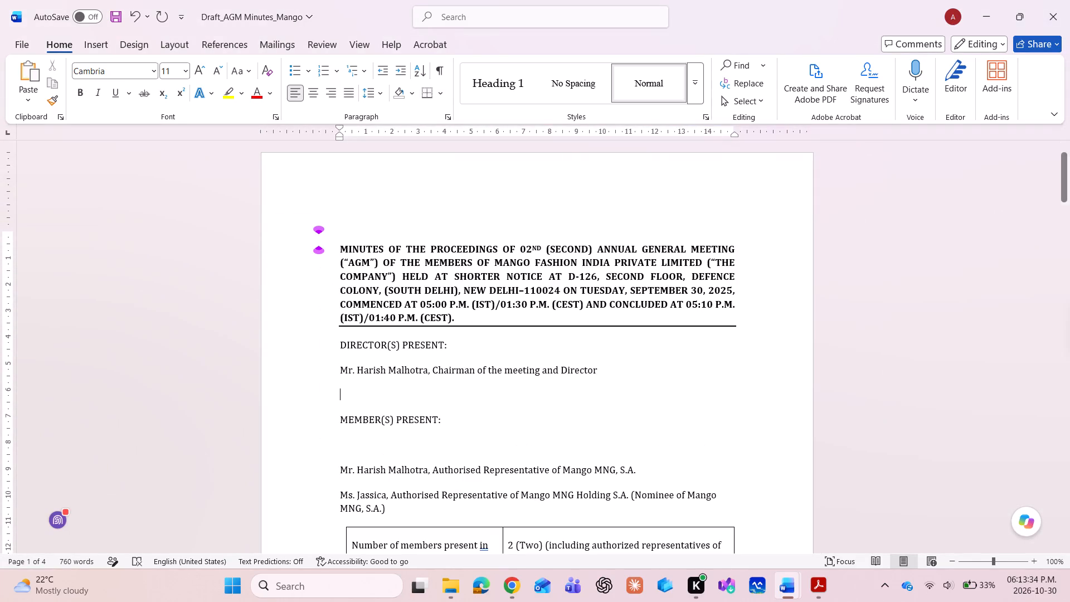
key("Delete")
Delete the blank paragraph below the MEMBER(S) PRESENT heading and compare the members list with the reference minutes.
key("Up")
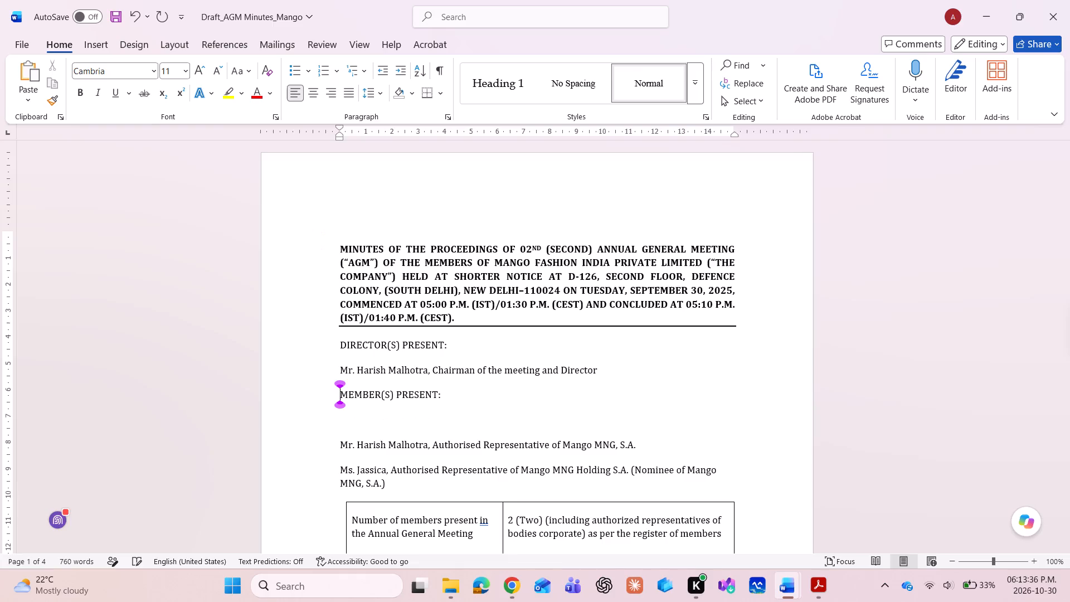
key("Down")
key("Down")
key("Delete")
key("Down")
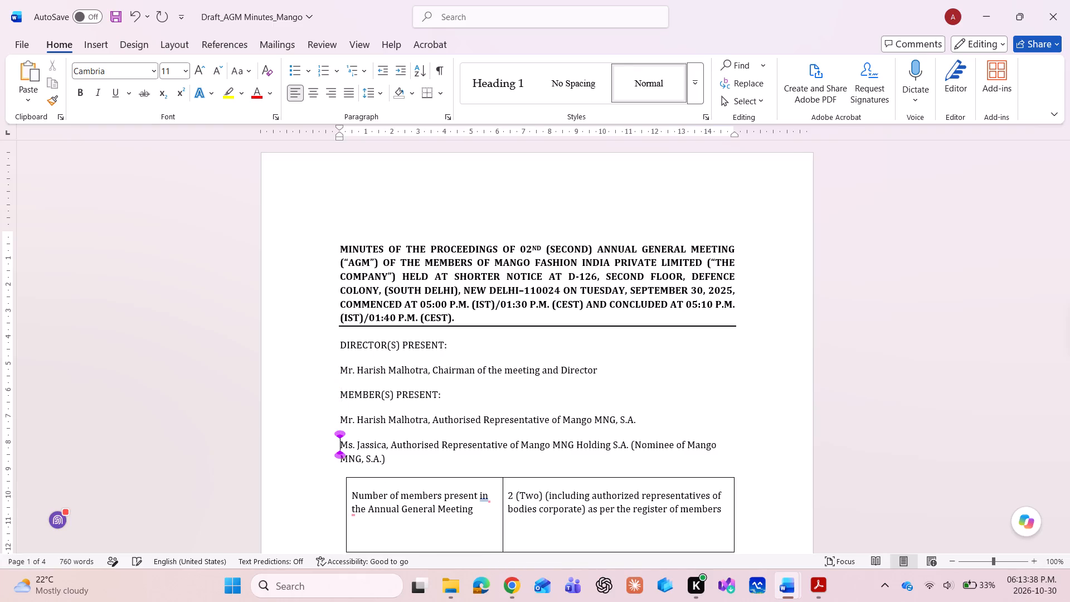
key("Down")
key("alt+Tab")
key("alt+Tab")
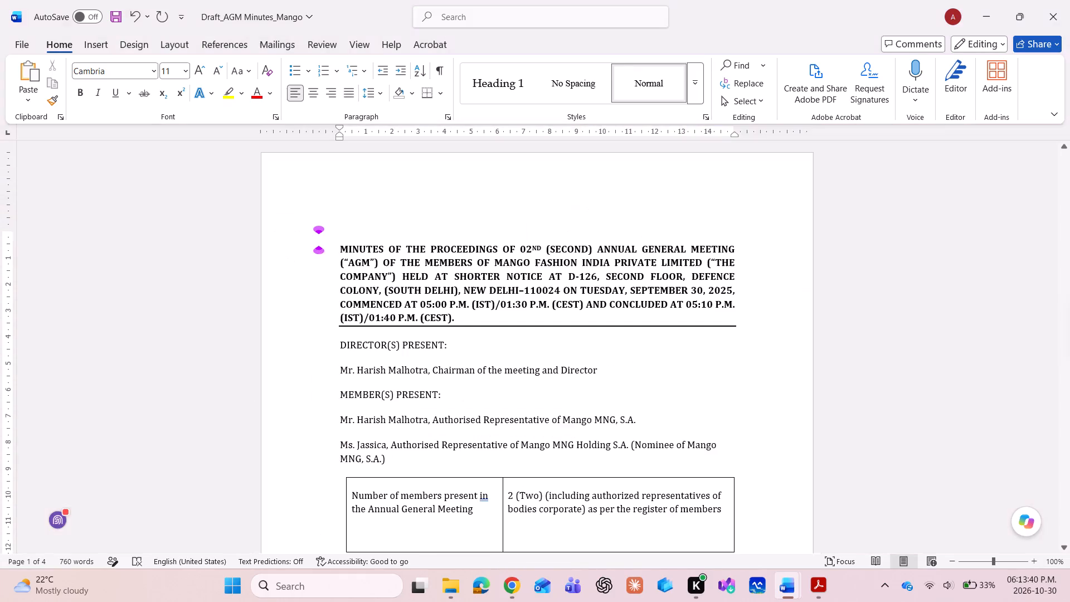
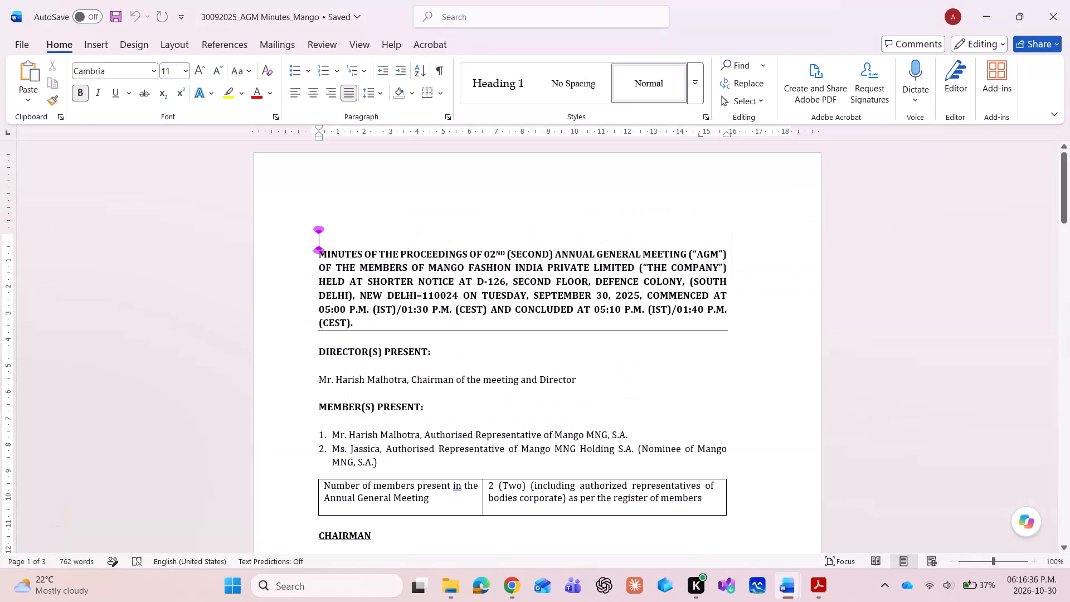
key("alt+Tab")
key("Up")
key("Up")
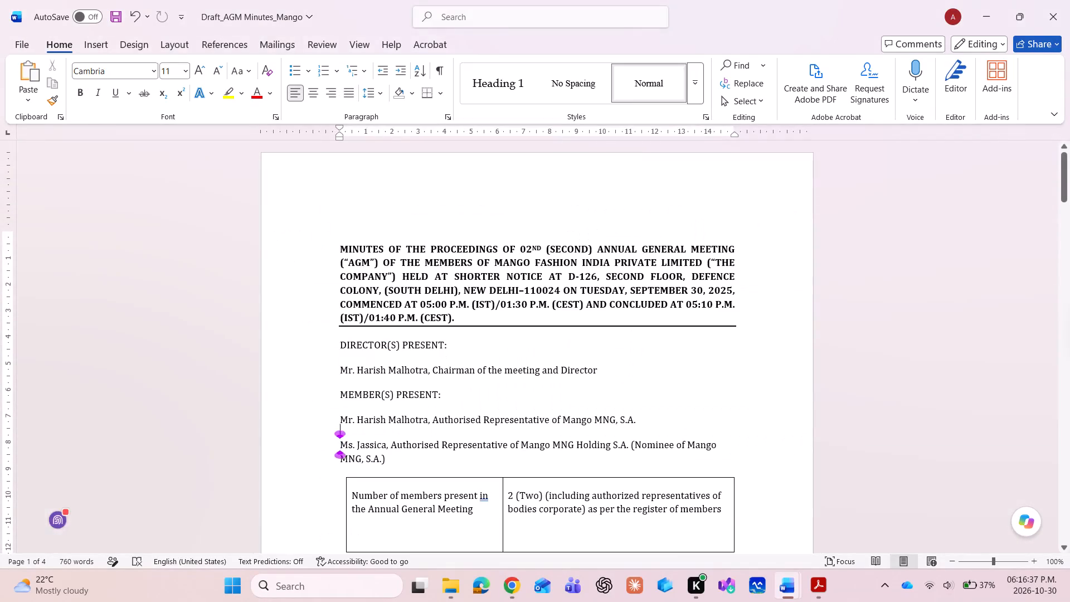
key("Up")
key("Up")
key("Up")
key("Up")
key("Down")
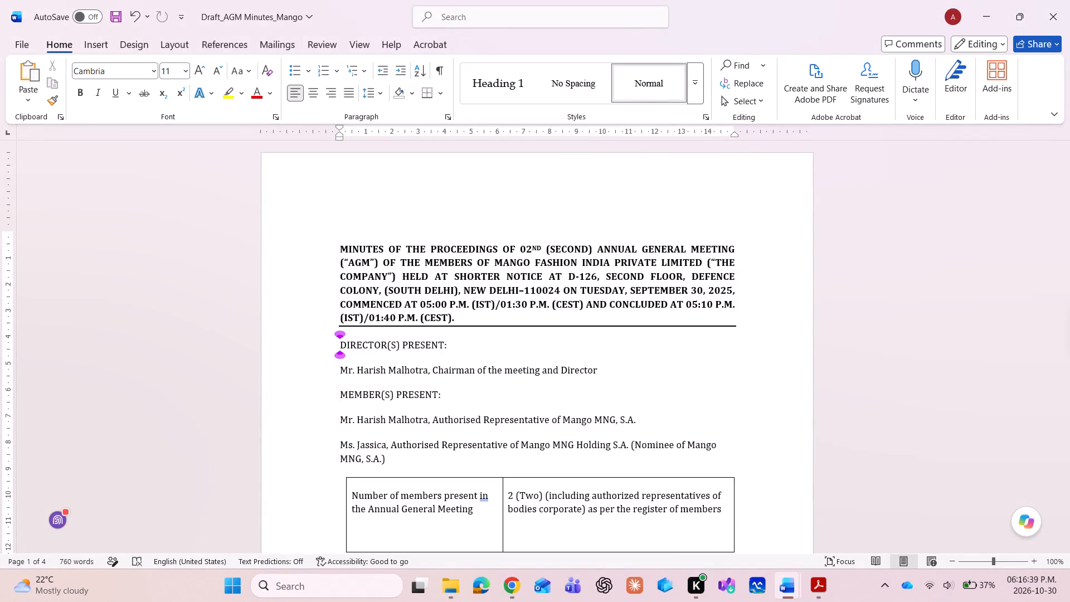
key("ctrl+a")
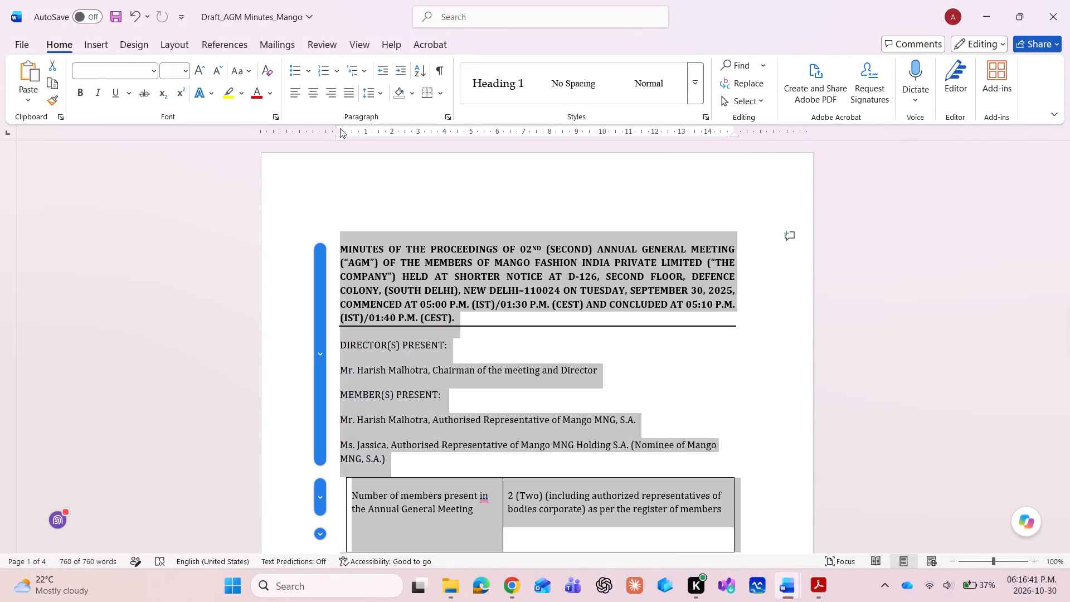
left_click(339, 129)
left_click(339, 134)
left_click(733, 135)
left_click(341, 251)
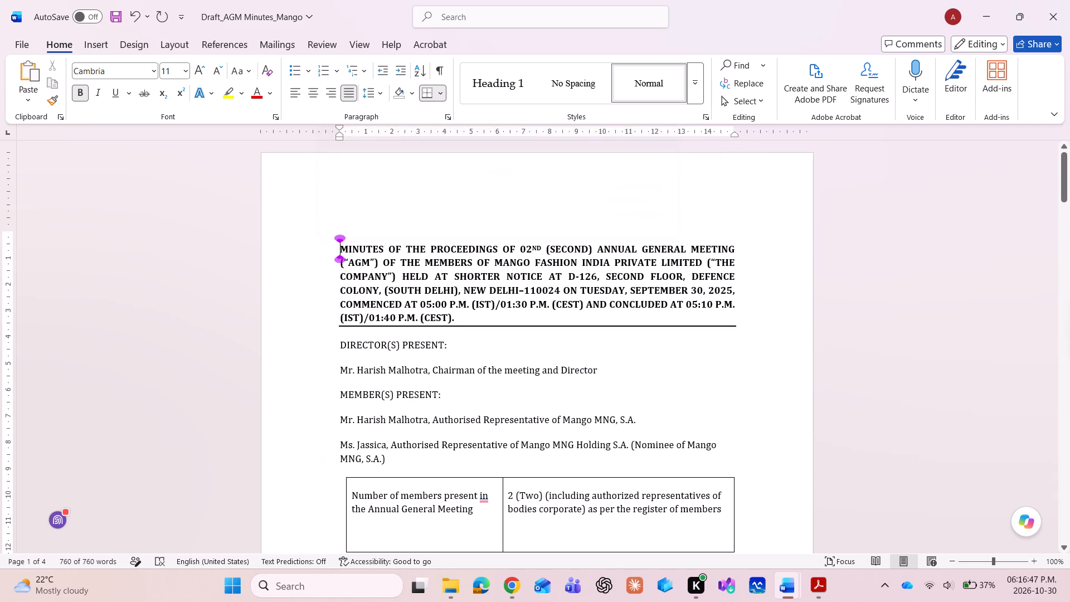
Make the DIRECTOR(S) PRESENT and MEMBER(S) PRESENT headings bold in the draft minutes.
key("Down")
key("Down")
key("Down")
key("Down")
key("Down")
key("Down")
key("shift+Down")
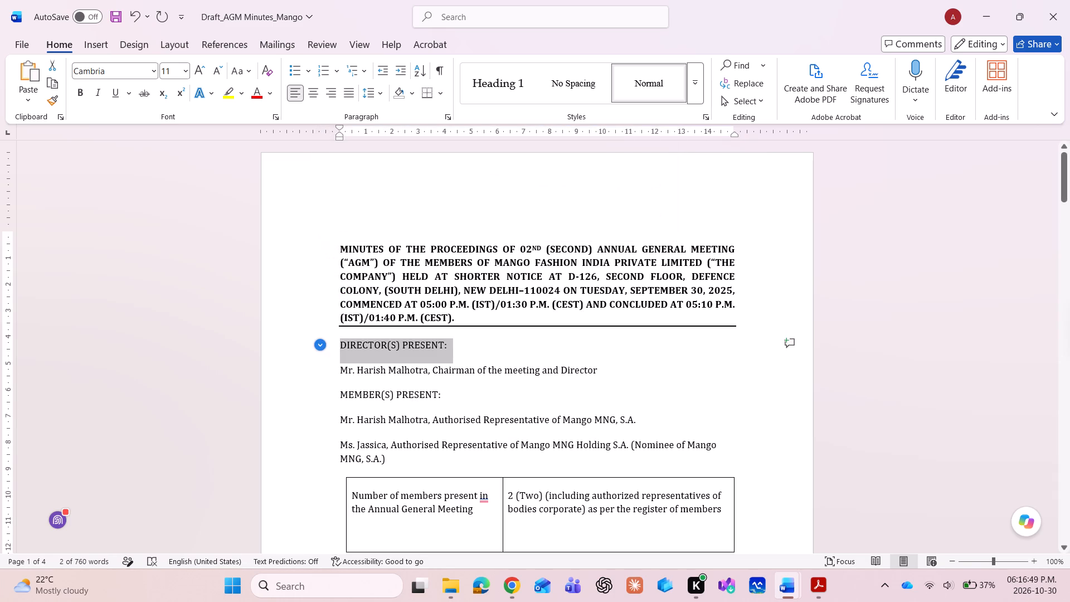
key("ctrl+b")
key("Left")
key("Down")
key("Down")
key("shift+Down")
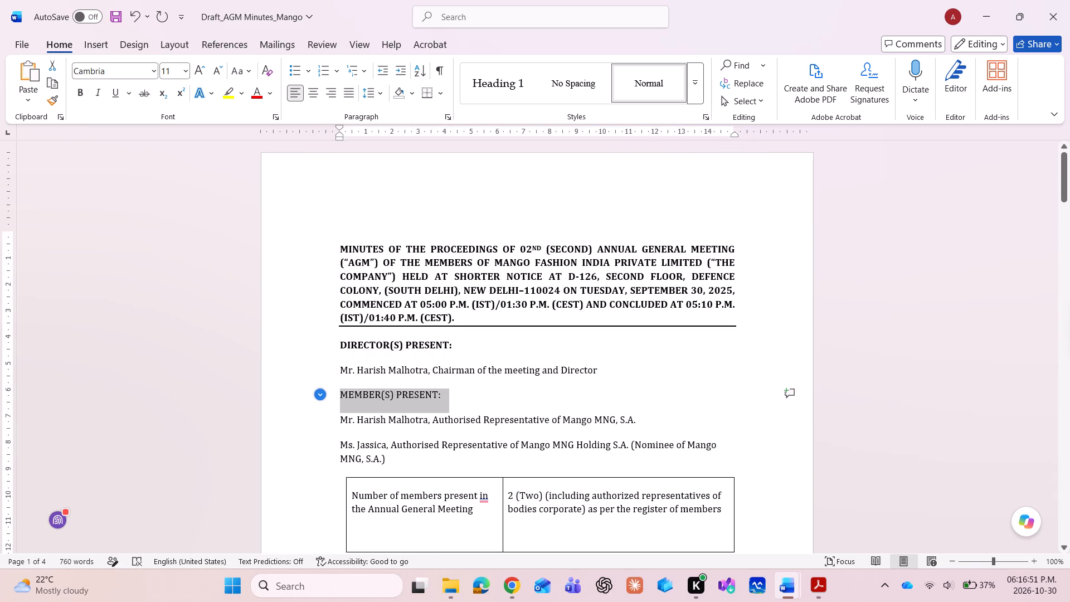
key("ctrl+b")
key("Left")
Compare the draft's members list and attendance table with the layout in the 30092025_AGM Minutes_Mango document.
key("alt+Tab")
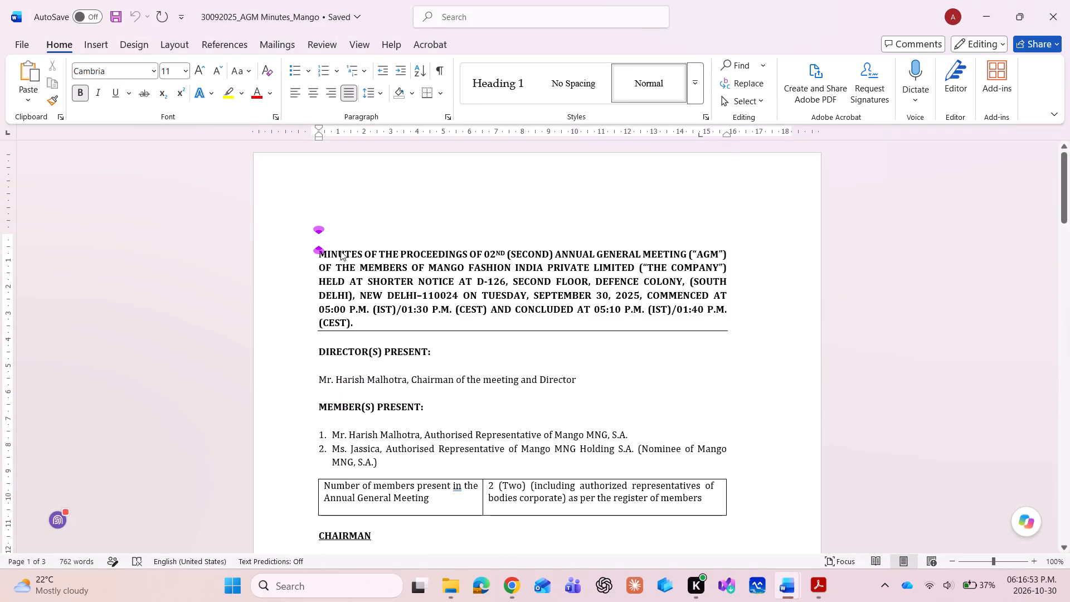
key("alt+Tab")
key("Down")
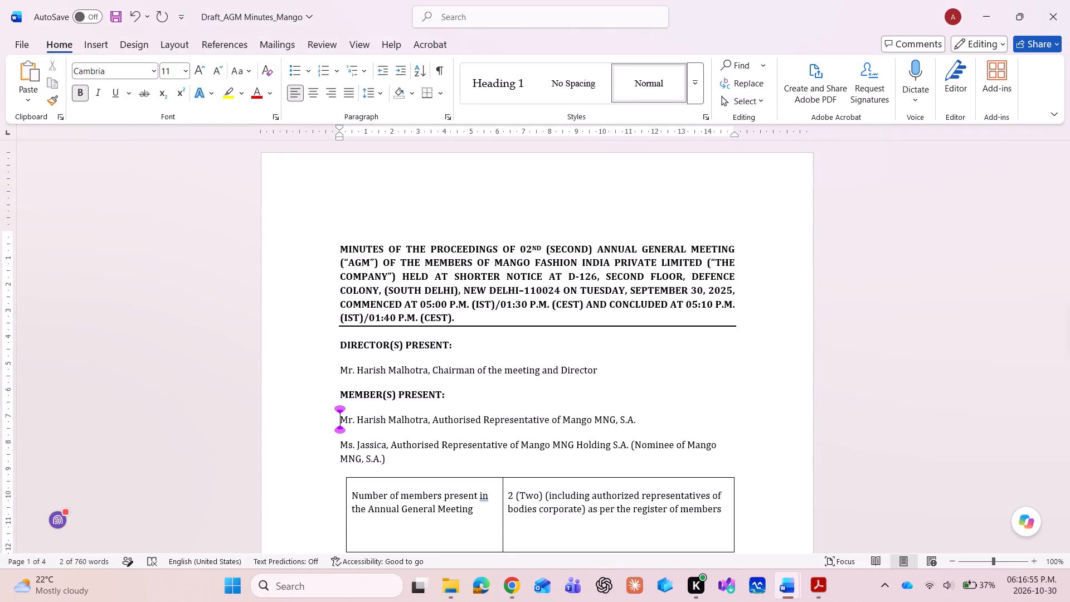
key("alt+Tab")
key("alt+Tab")
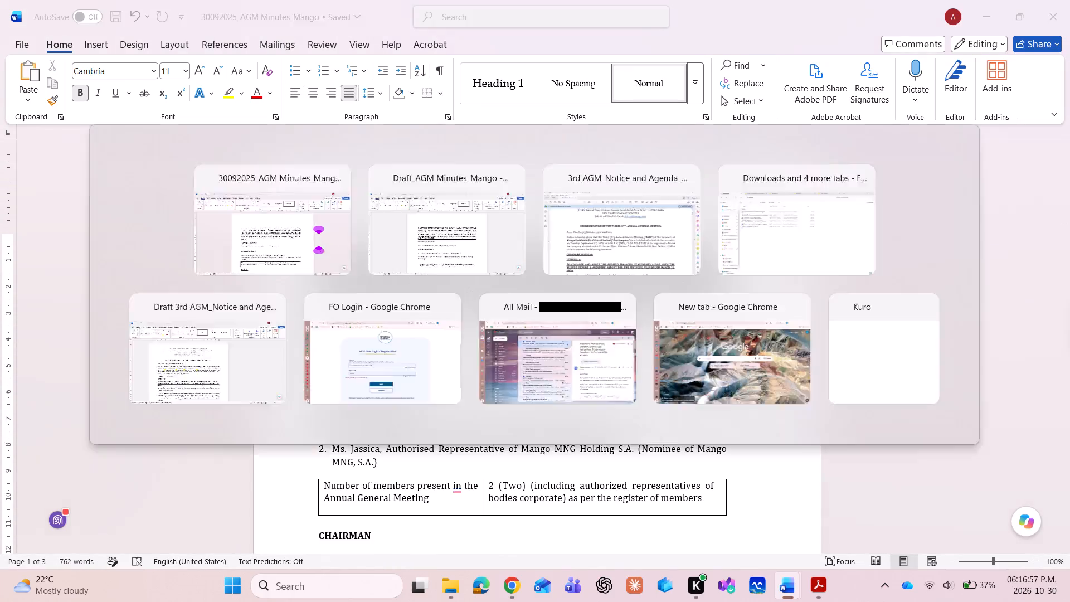
key("Down")
key("Down")
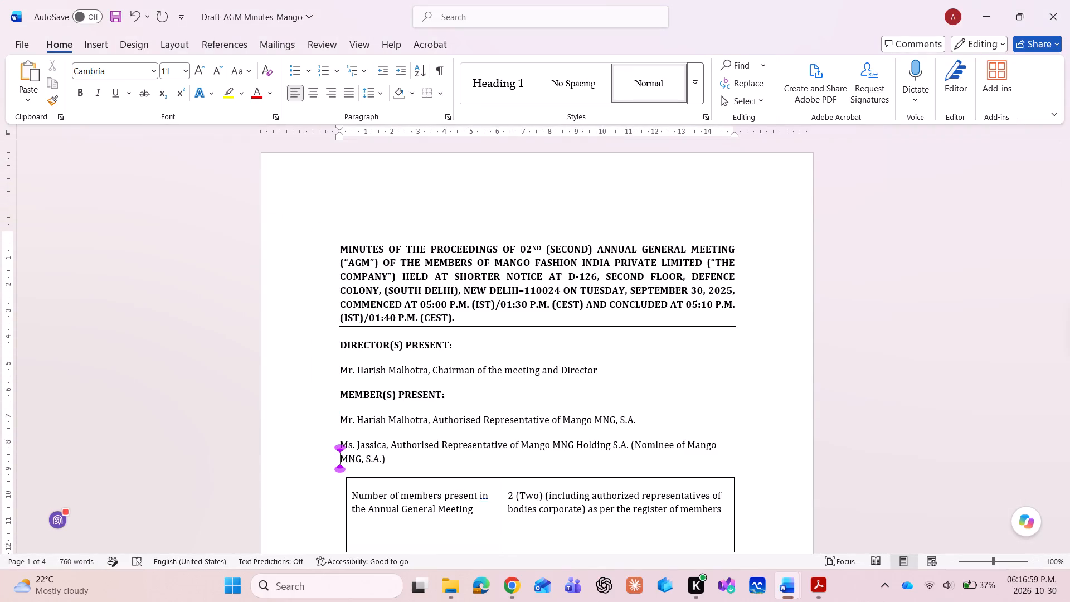
scroll(382, 351, "down", 4)
scroll(382, 351, "up", 2)
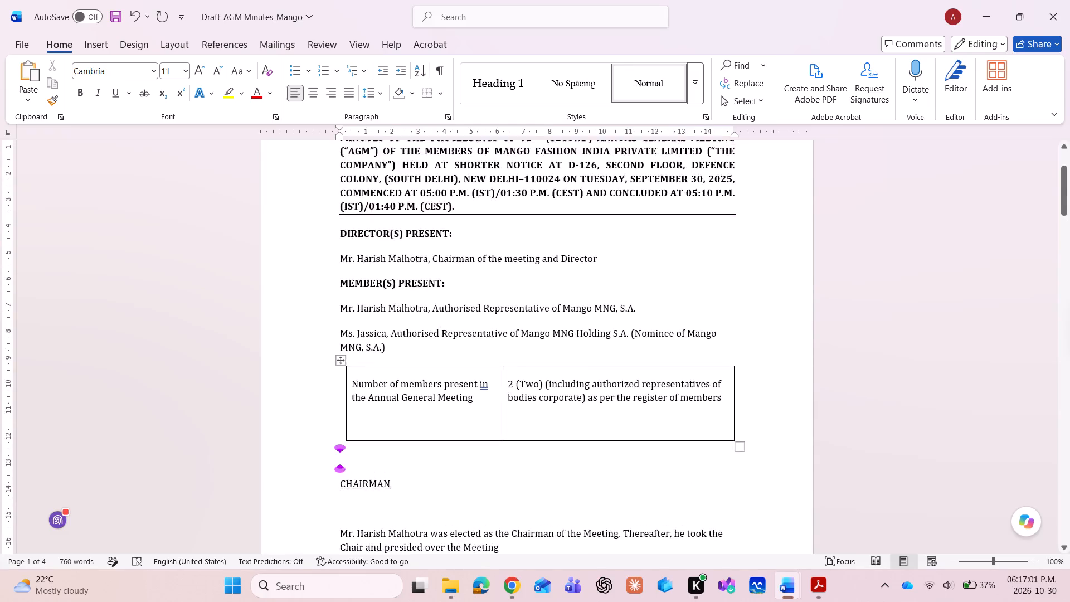
key("alt+Tab")
scroll(382, 351, "down", 1)
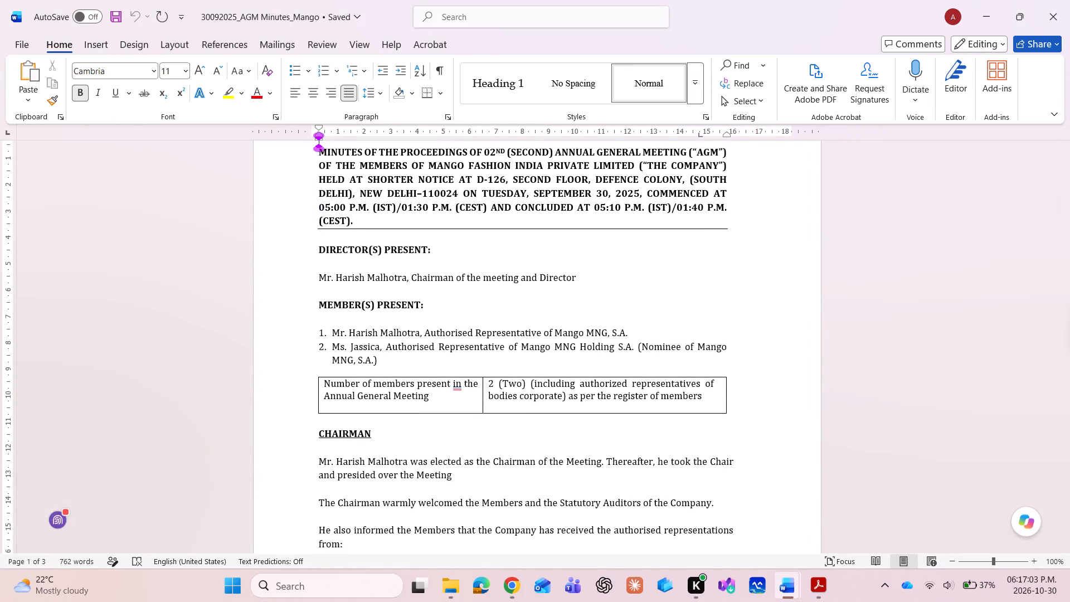
key("alt+Tab")
key("alt+Tab")
scroll(382, 351, "down", 4)
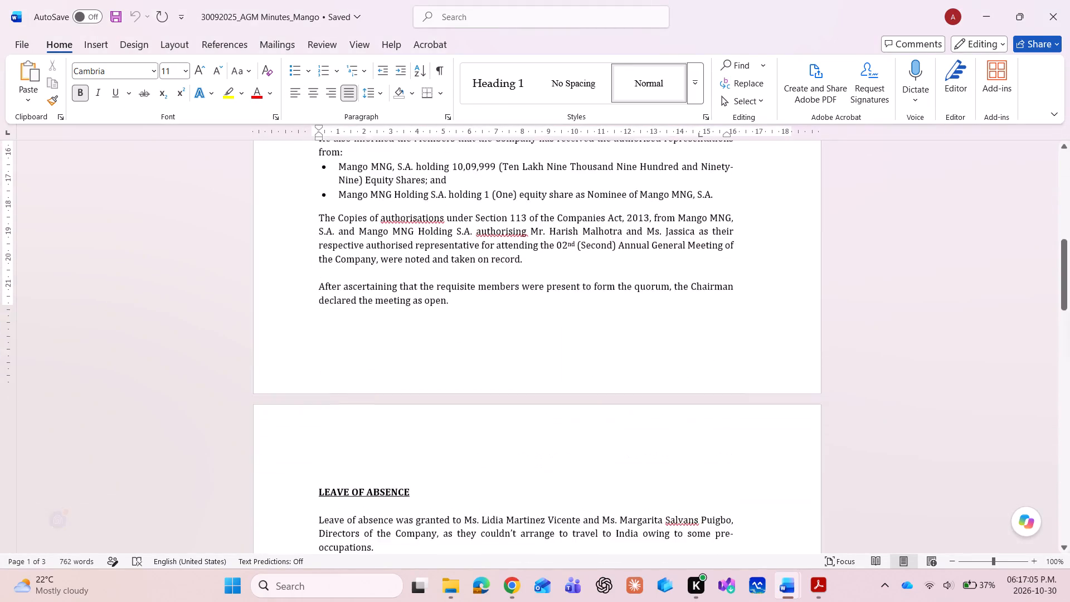
scroll(382, 351, "down", 5)
scroll(382, 351, "up", 5)
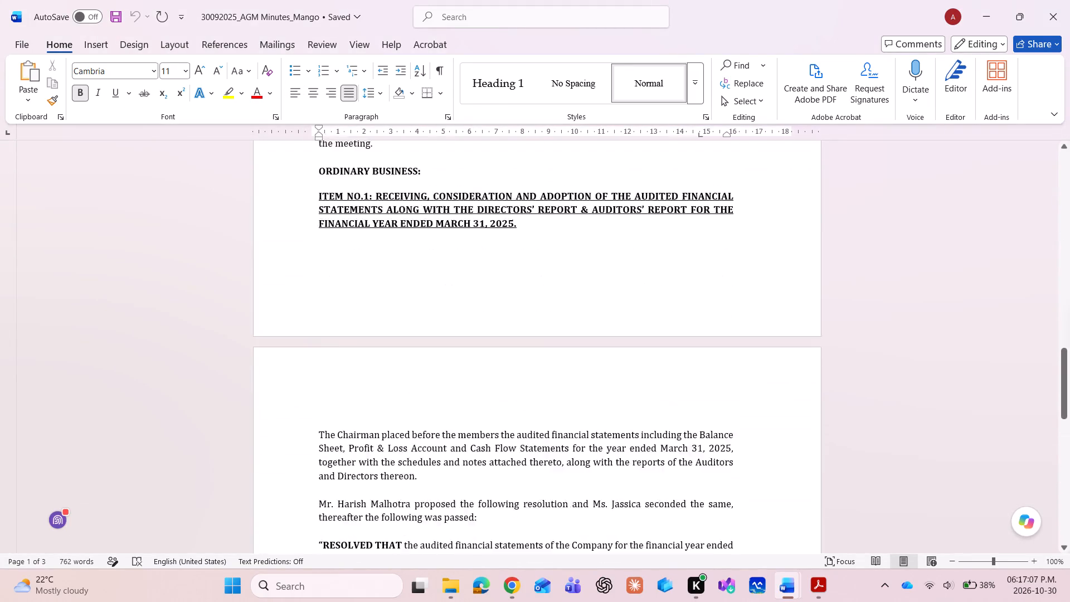
scroll(382, 351, "up", 3)
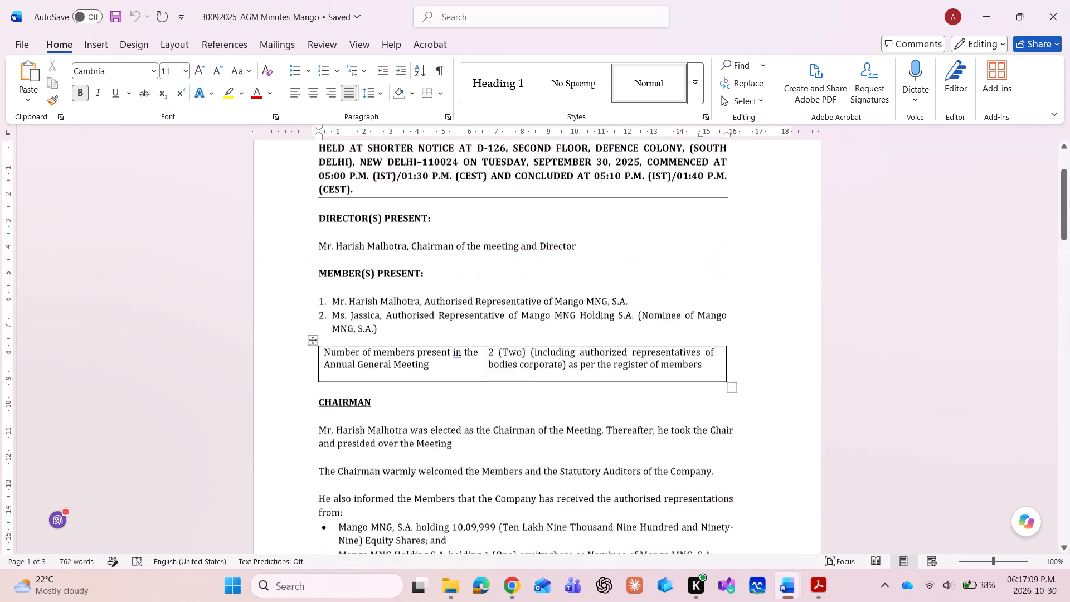
scroll(382, 351, "up", 1)
key("alt+Tab")
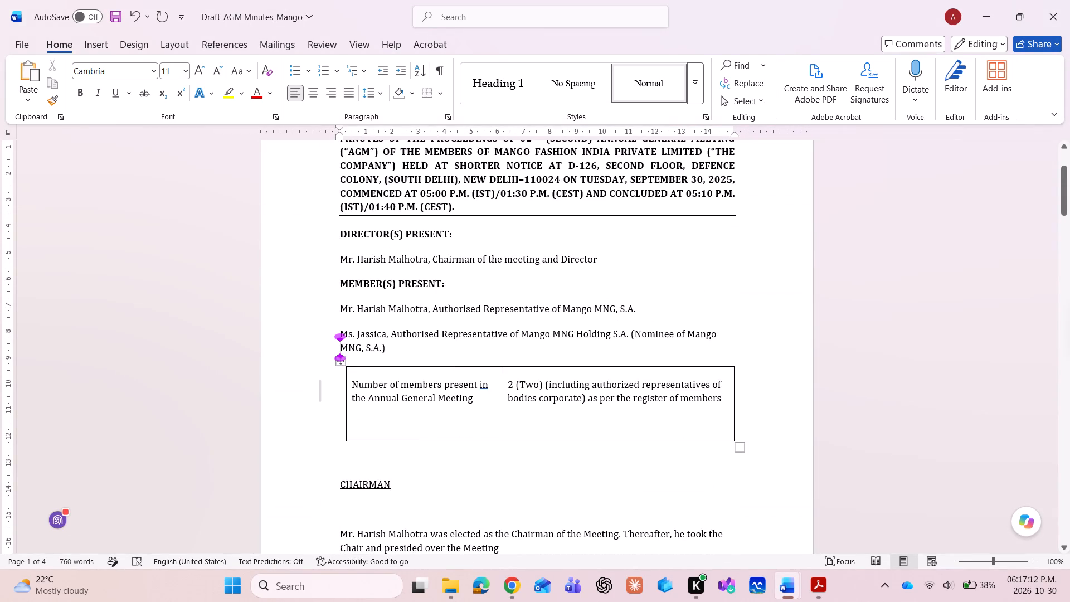
Extend the attendance table's left edge outward so it lines up with the text margin.
left_click_drag(346, 385, 340, 385)
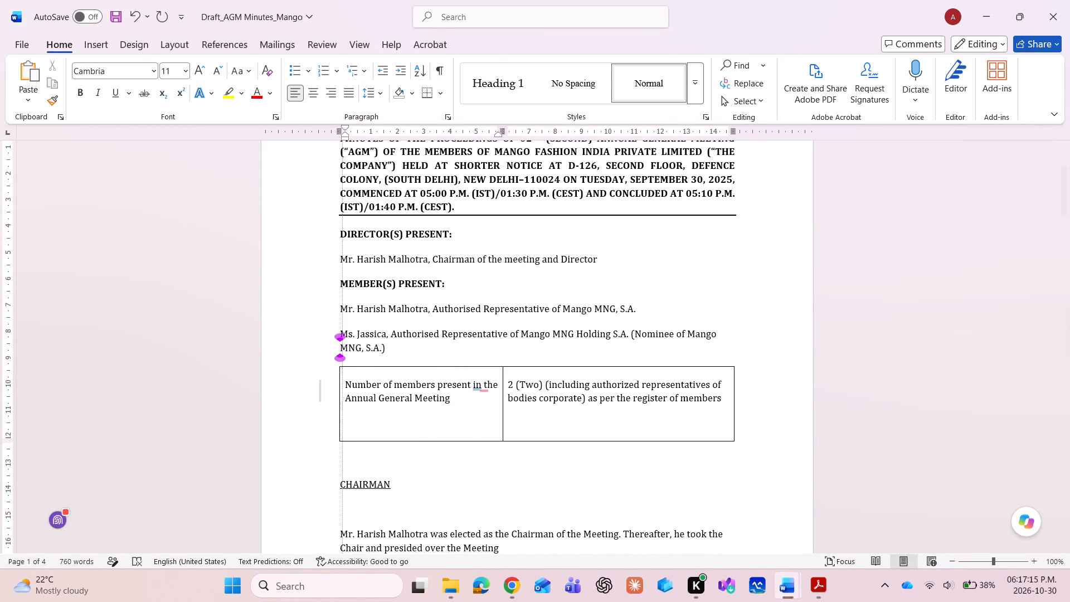
left_click_drag(340, 385, 337, 385)
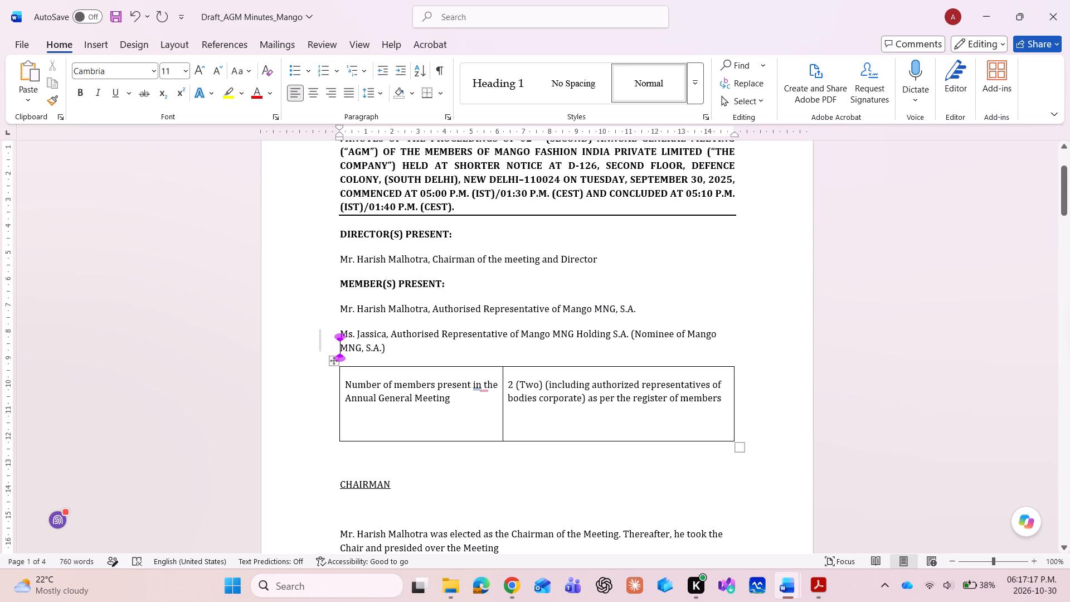
left_click(734, 375)
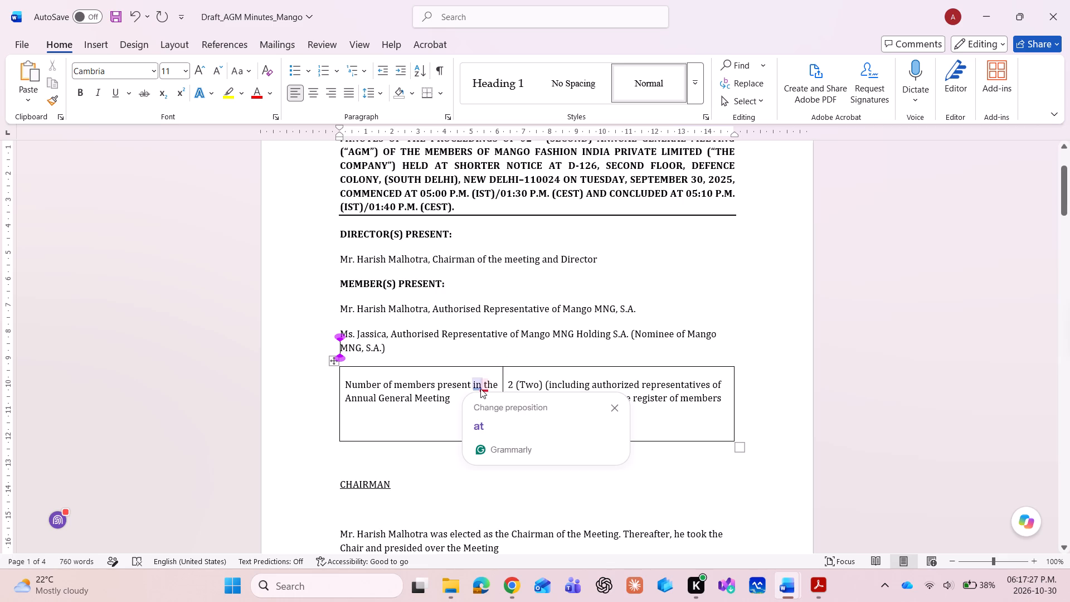
Accept the suggested preposition "at" in "Number of members present at the Annual General Meeting" in the attendance table.
left_click(485, 410)
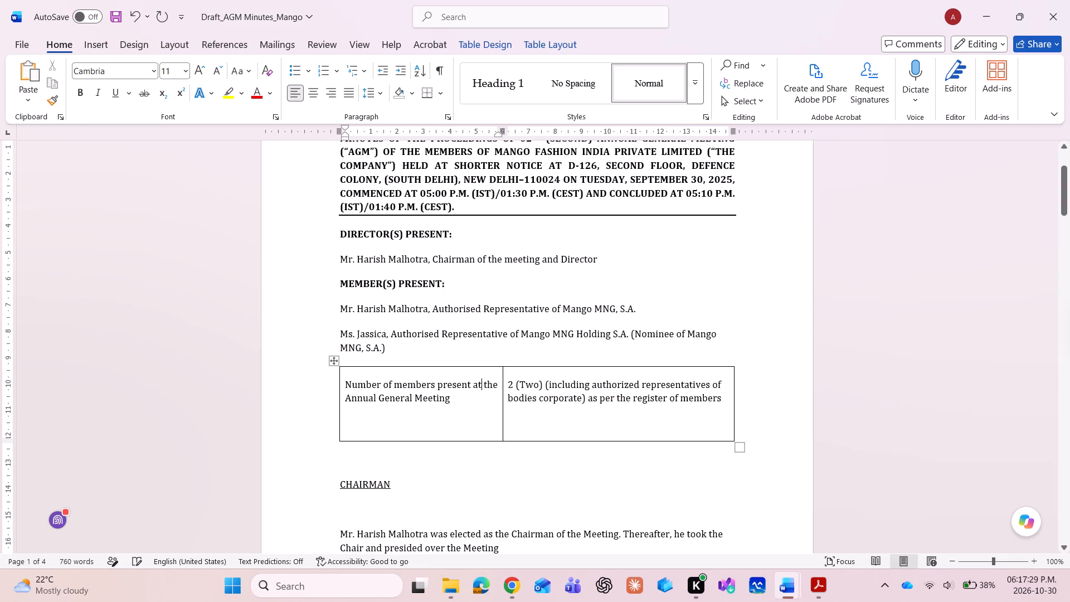
Delete the blank line in the attendance table's first cell and the blank paragraph above the CHAIRMAN heading.
left_click(481, 428)
key("BackSpace")
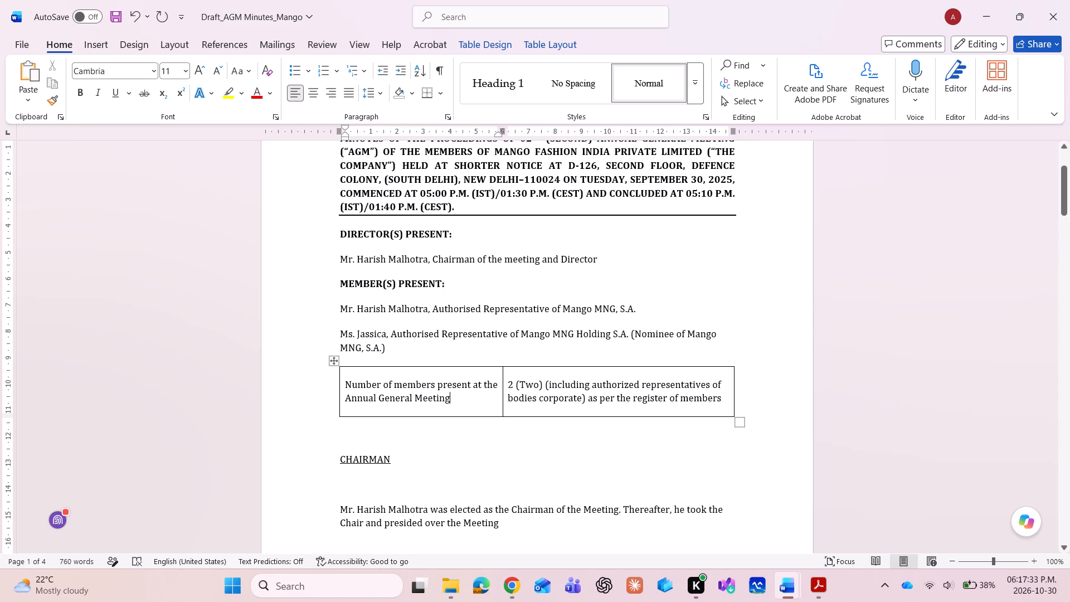
left_click(400, 435)
key("Delete")
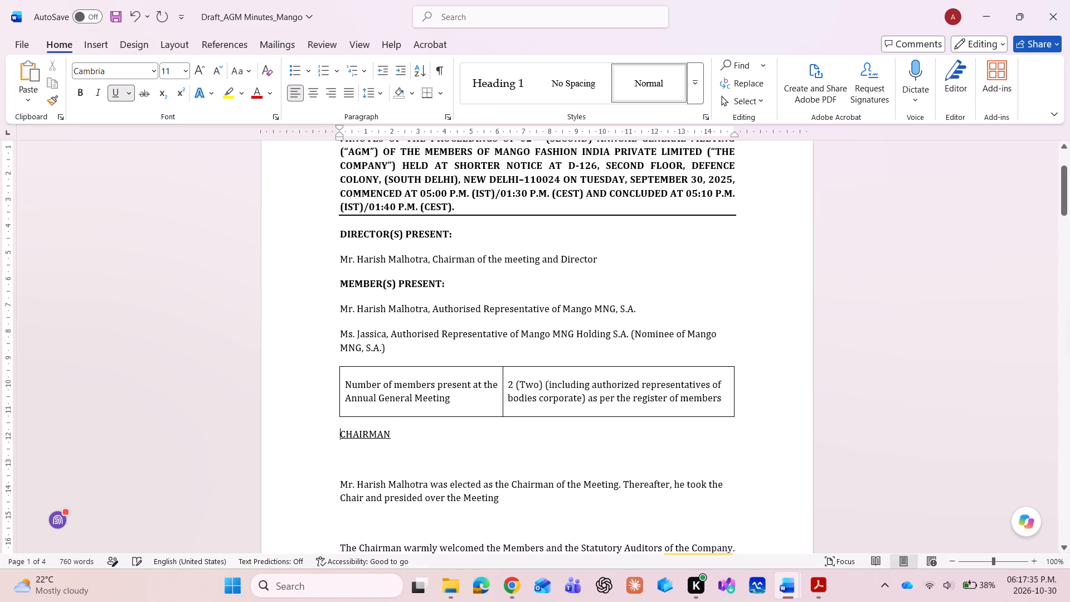
Make the CHAIRMAN heading bold while keeping its underline.
key("shift+Down")
key("ctrl+b")
key("ctrl+u")
key("ctrl+u")
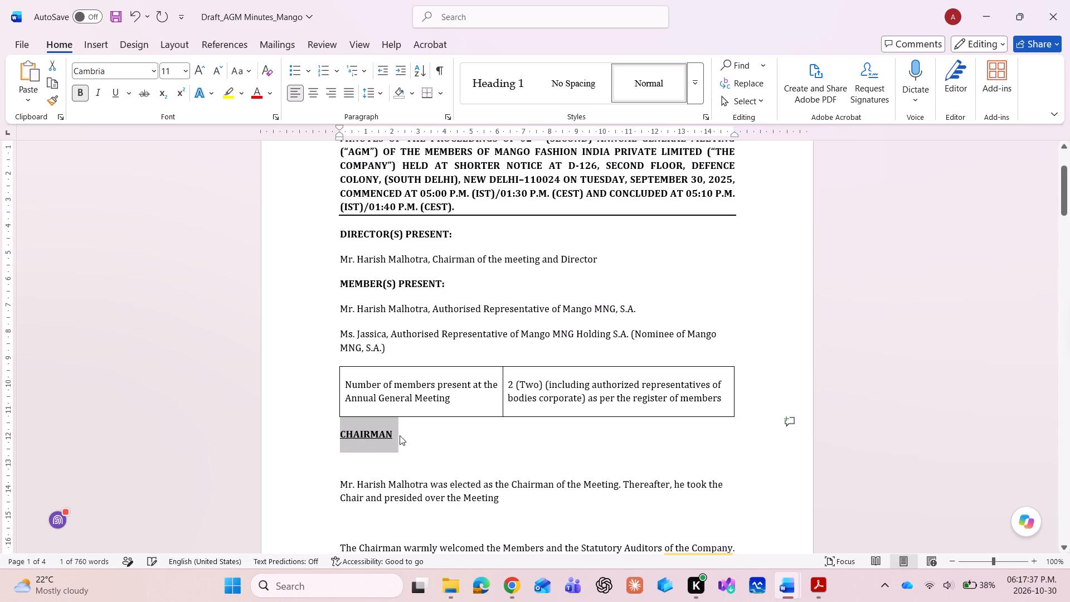
Delete the blank paragraphs below the CHAIRMAN heading, below the Chairman's election paragraph and below the Chairman's welcome line.
key("Right")
key("Delete")
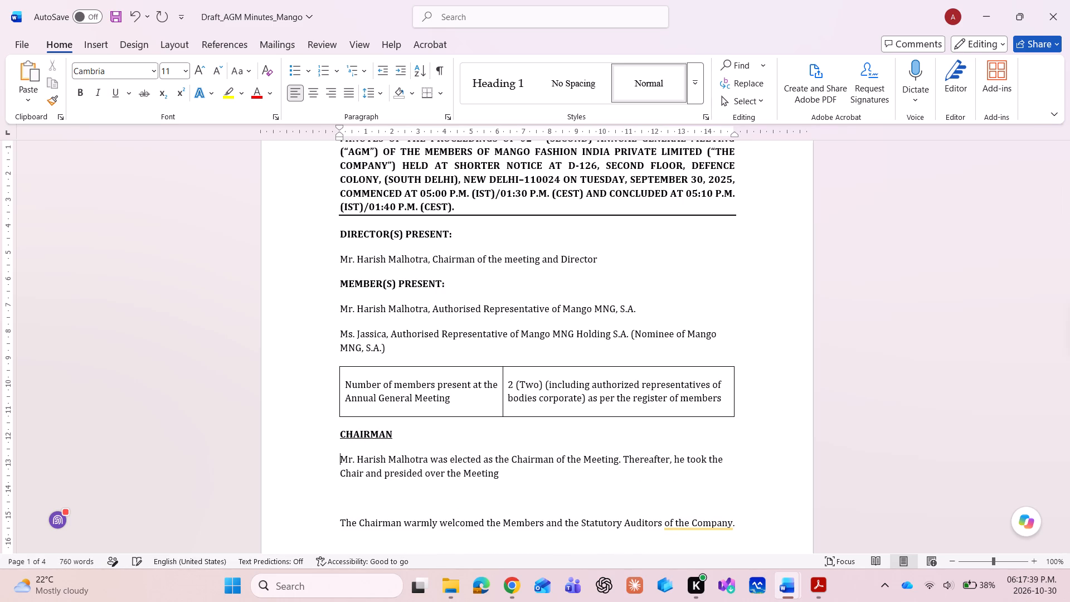
key("Down")
key("Down")
key("Delete")
key("Down")
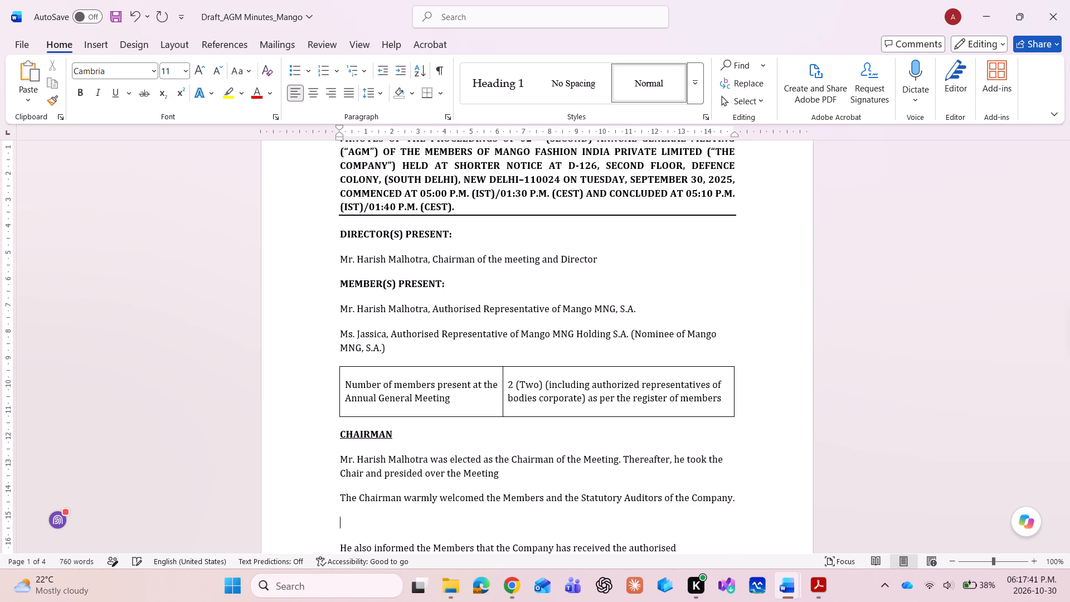
key("Delete")
Review the authorised representations and quorum paragraphs of the CHAIRMAN section against the 30092025_AGM Minutes_Mango document.
key("Down")
key("Down")
key("Down")
key("Down")
key("Down")
key("Down")
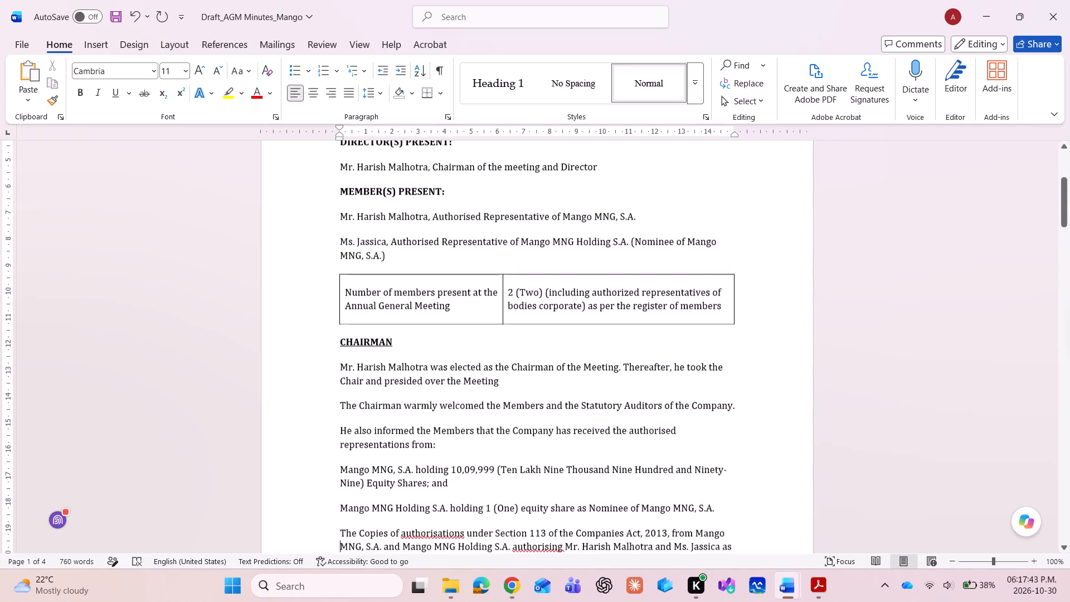
key("Down")
key("Down")
key("Down")
key("Down")
key("Down")
key("Up")
key("Up")
key("alt+Tab")
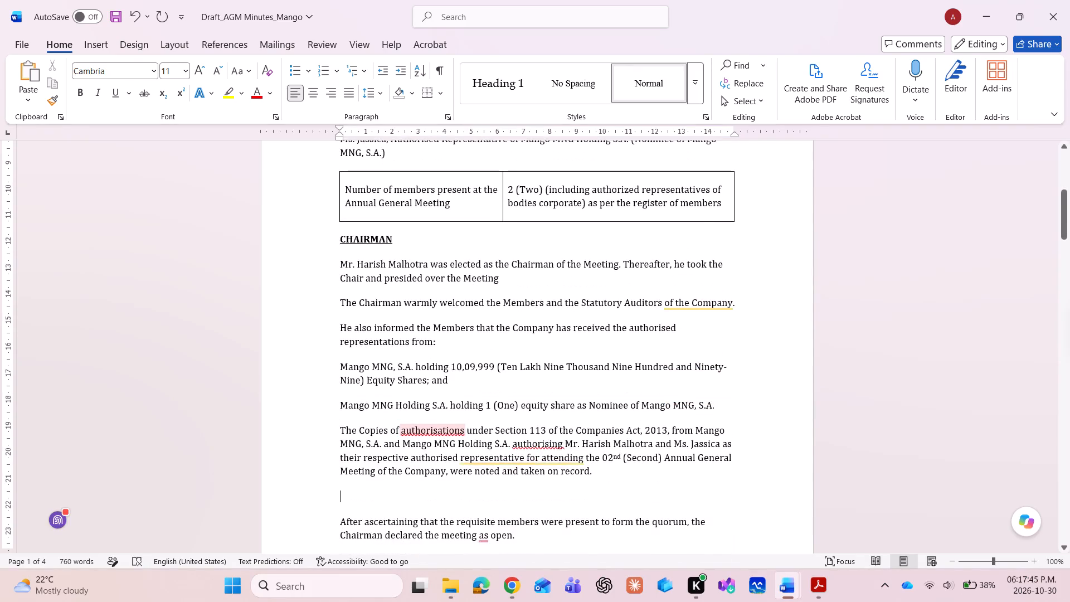
scroll(400, 435, "down", 5)
scroll(400, 435, "up", 4)
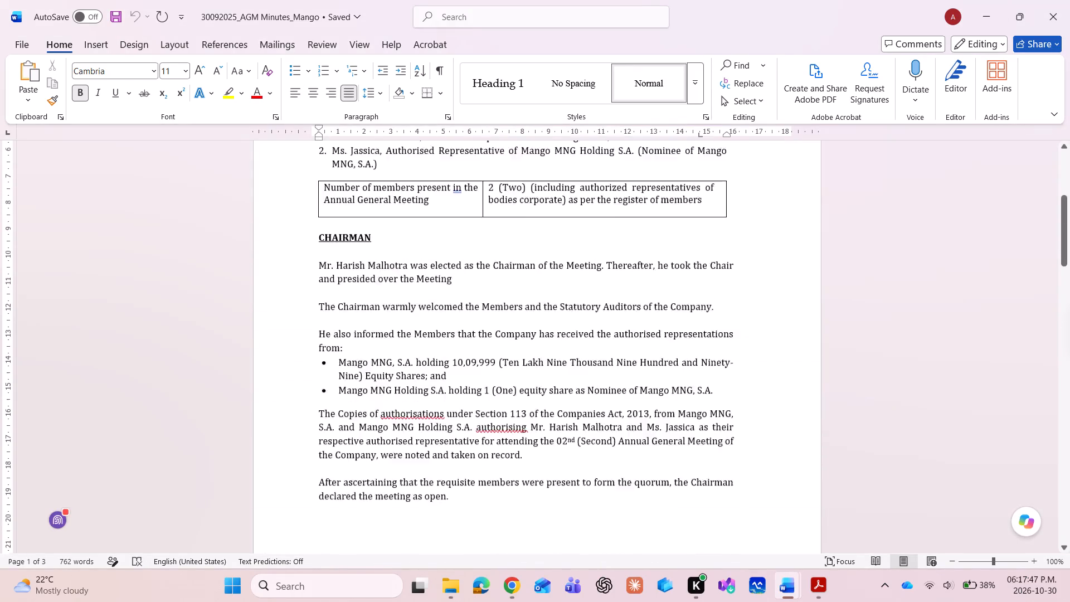
key("alt+Tab")
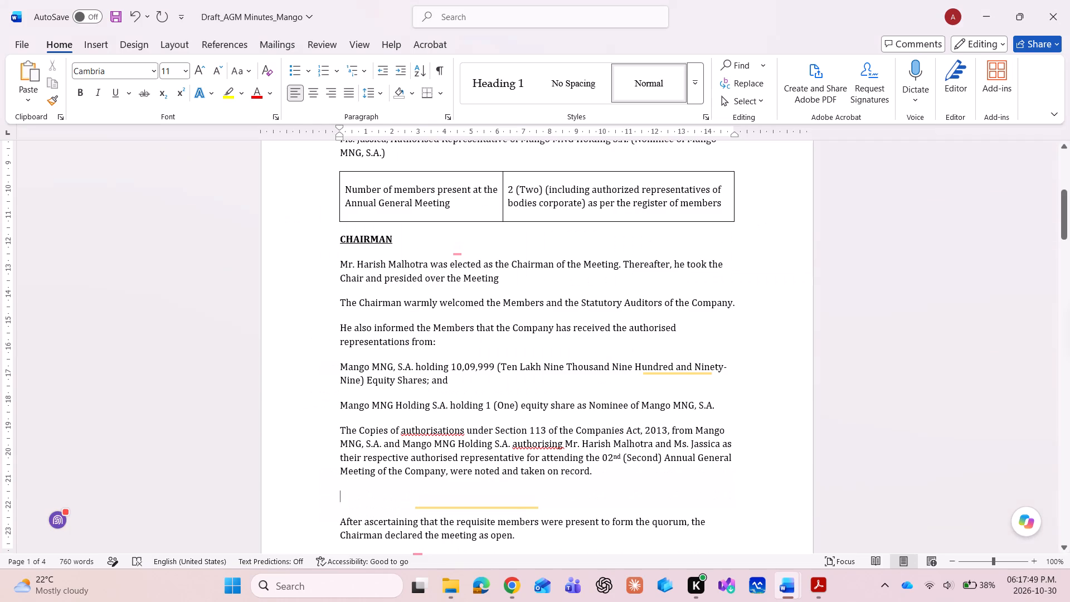
Justify the second member's entry under MEMBER(S) PRESENT in the draft minutes.
key("Up")
key("Up")
key("Up")
key("Up")
key("Up")
key("Up")
key("Up")
key("Up")
key("Up")
key("Up")
key("Up")
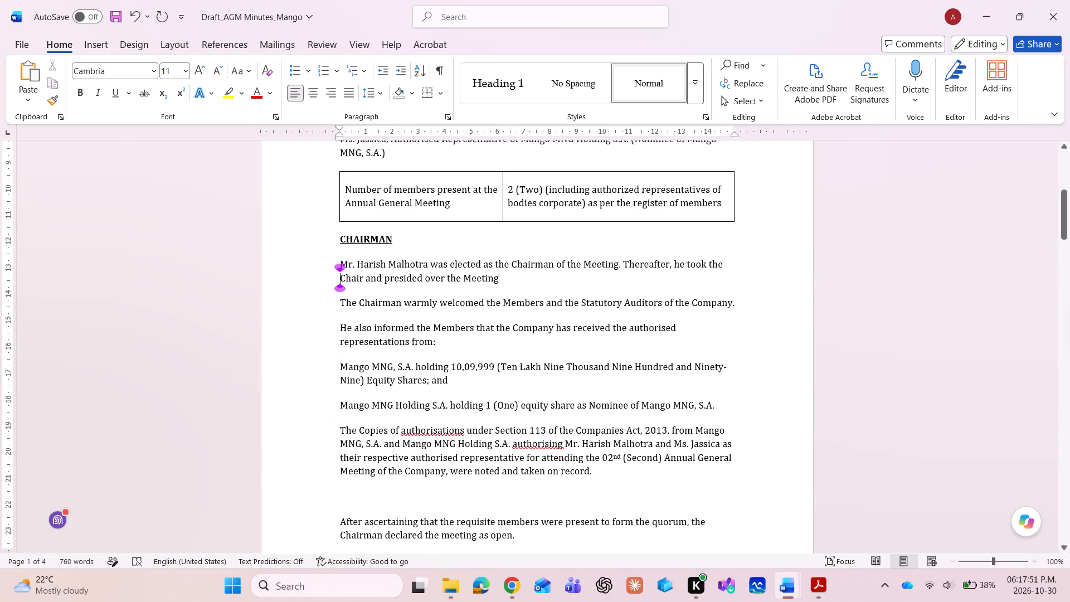
key("Up")
key("Up")
key("Up")
key("Up")
key("Up")
key("Up")
key("Up")
key("Up")
key("Up")
key("Up")
key("Up")
key("Down")
key("Down")
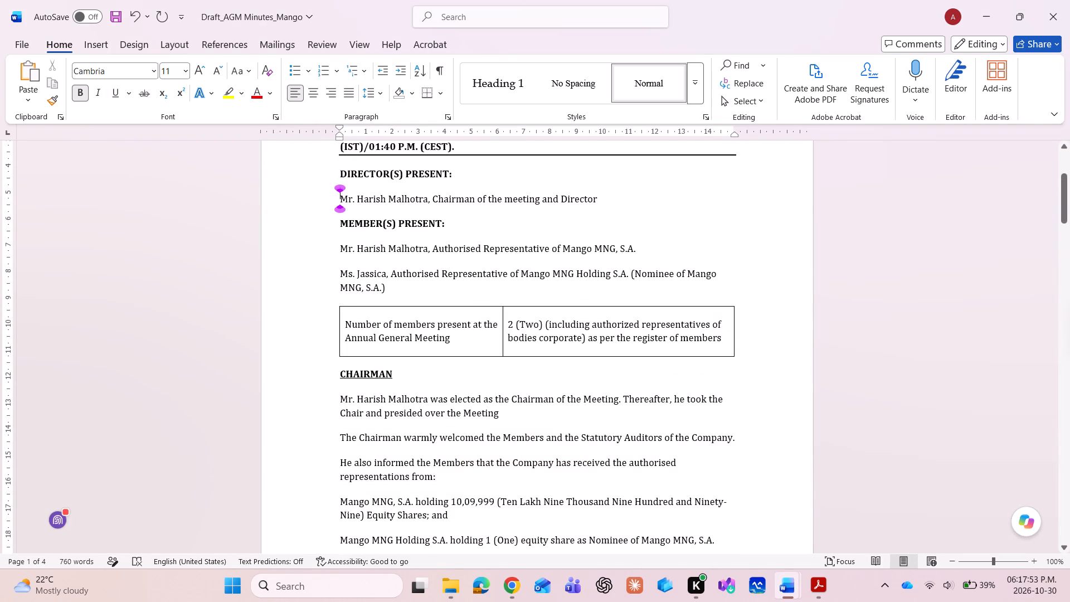
key("Down")
key("Down")
key("Down")
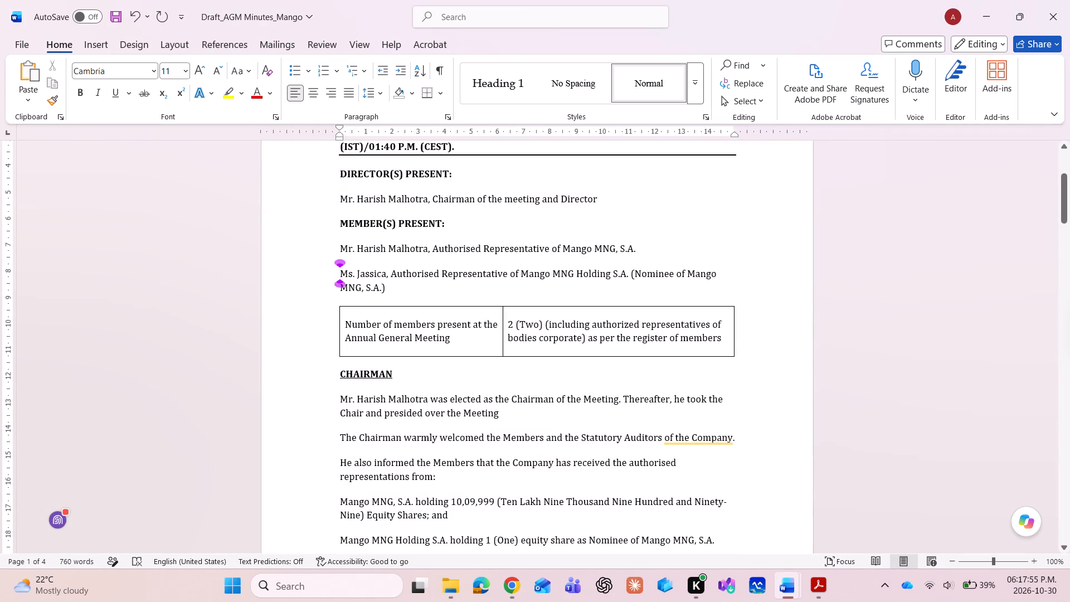
key("ctrl+j")
key("Up")
key("Down")
key("Down")
key("Up")
key("Up")
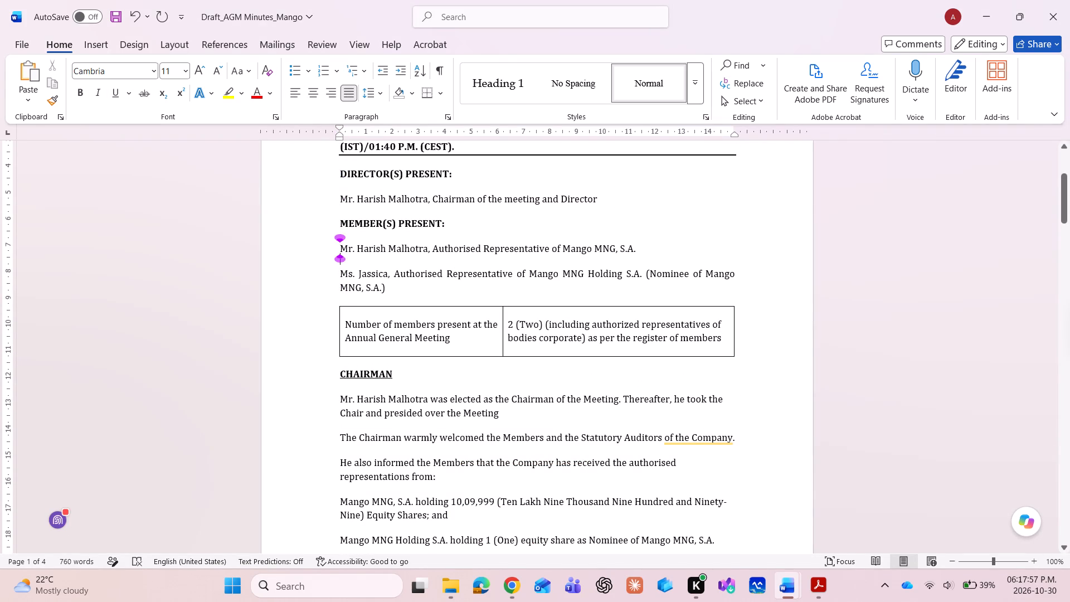
Apply justified alignment to the DIRECTOR(S) PRESENT and MEMBER(S) PRESENT headings and the single-line entries beneath them.
key("Up")
key("Up")
key("Up")
key("Up")
key("Up")
key("Down")
key("Down")
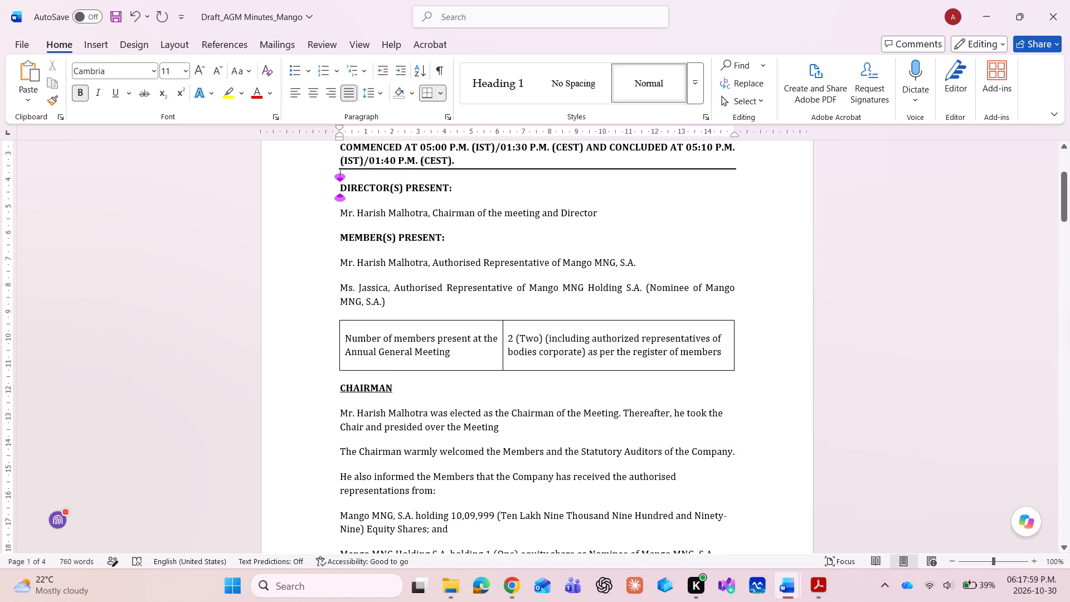
key("ctrl+j")
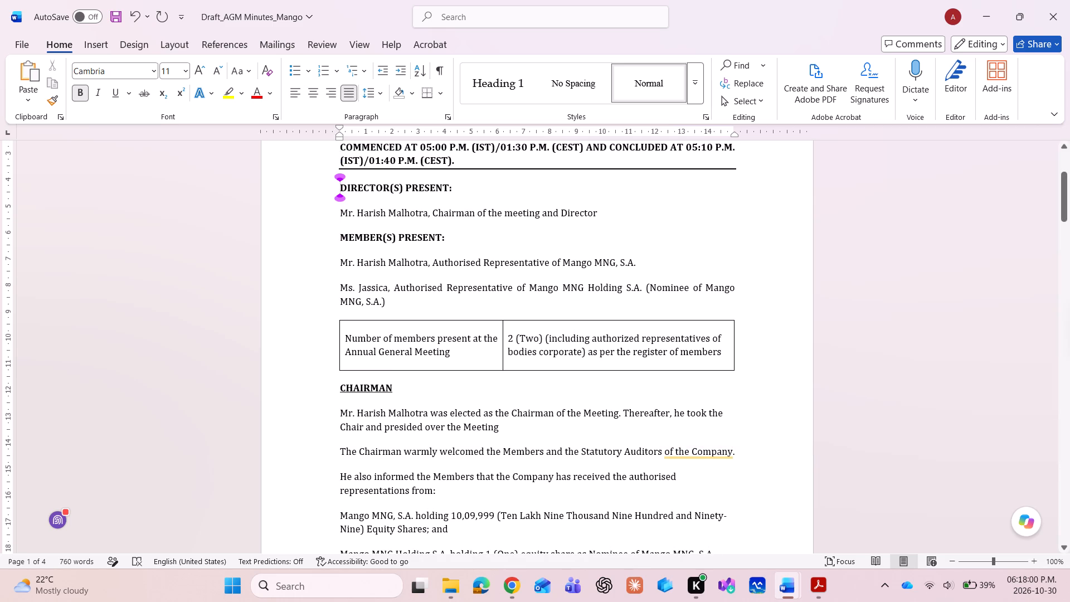
key("Down")
key("ctrl+j")
key("Down")
key("ctrl+j")
key("Down")
key("ctrl+j")
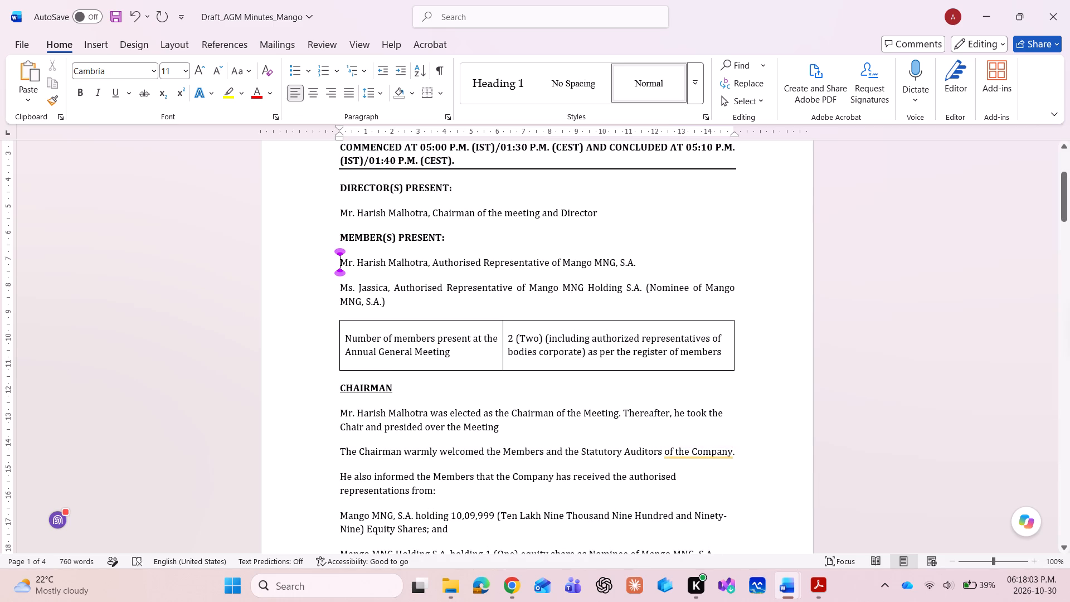
Justify the text in both cells of the table giving the number of members present.
key("Down")
key("Down")
key("Down")
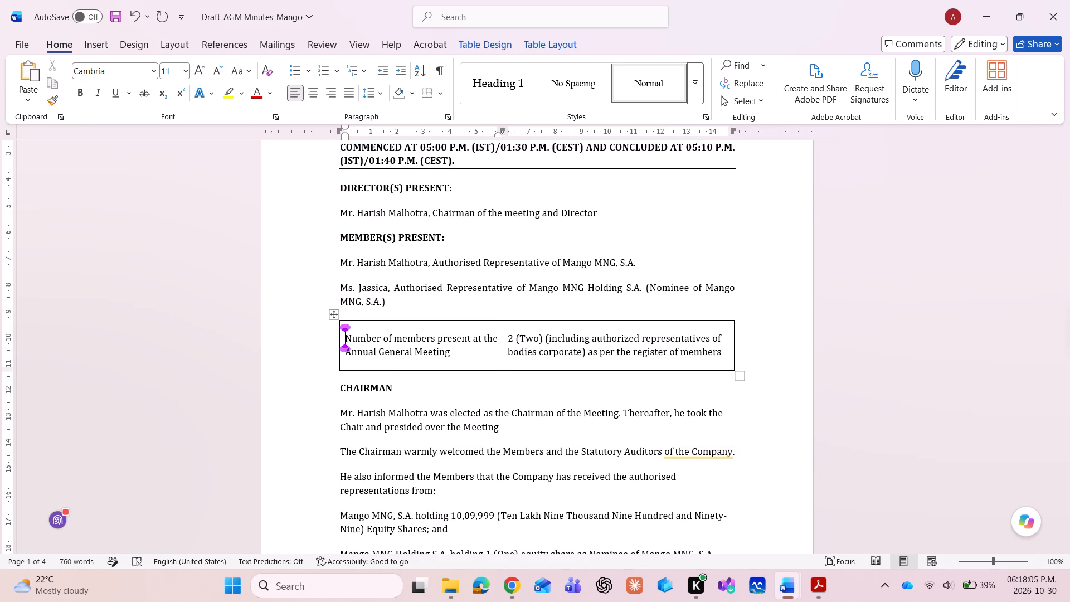
key("Up")
key("Down")
key("ctrl+j")
key("Down")
key("Left")
key("Right")
key("Right")
key("Right")
key("Right")
key("Right")
key("Right")
key("Right")
key("Right")
key("Right")
key("Right")
key("Right")
key("Right")
key("Right")
key("Right")
key("Right")
key("Right")
key("Right")
key("Right")
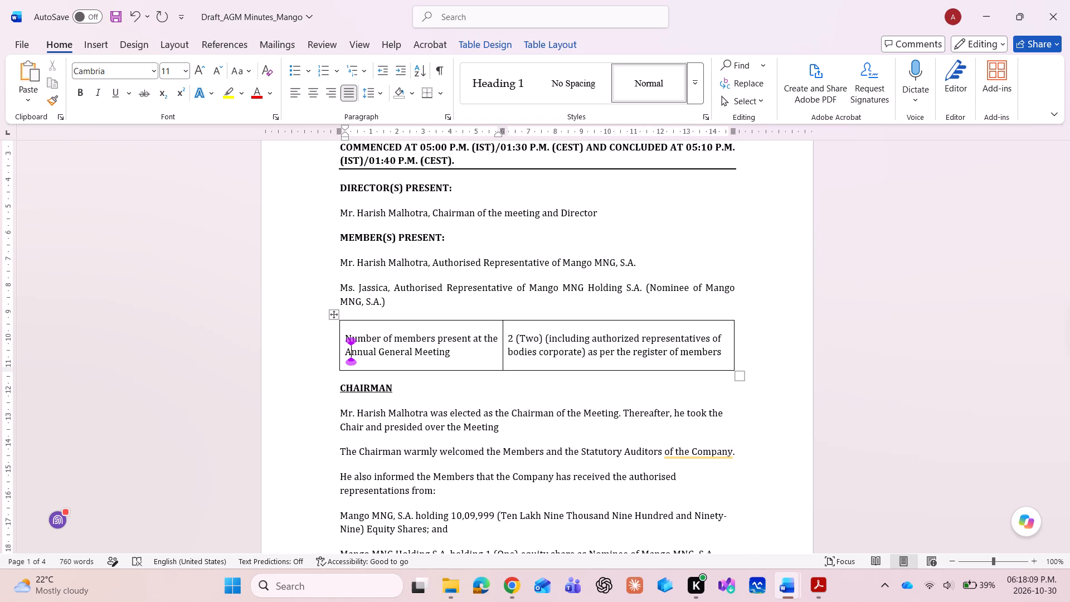
key("Right")
key("Right")
key("Right")
key("Right")
key("Right")
key("Right")
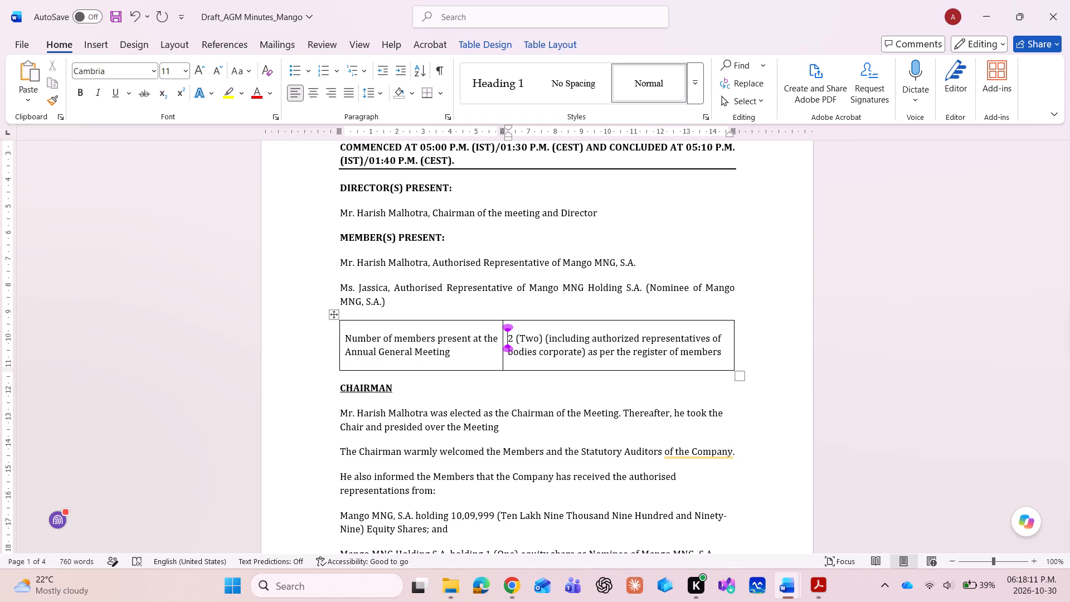
key("ctrl+j")
Justify the CHAIRMAN heading, the Chairman's election paragraph and the Chairman's welcome line.
key("Down")
key("Down")
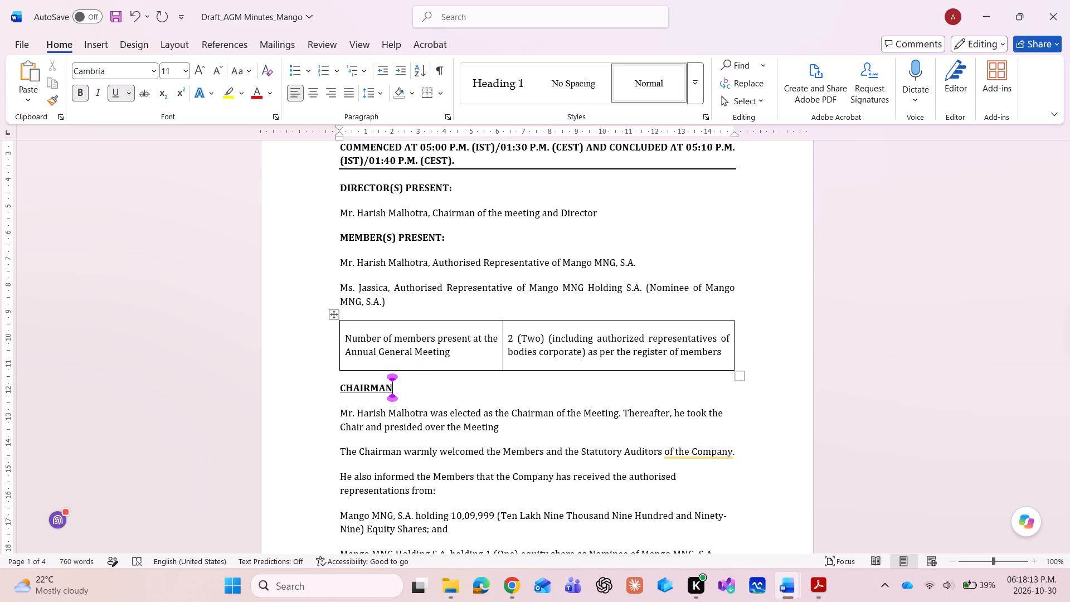
key("ctrl+j")
key("Right")
key("ctrl+j")
key("Down")
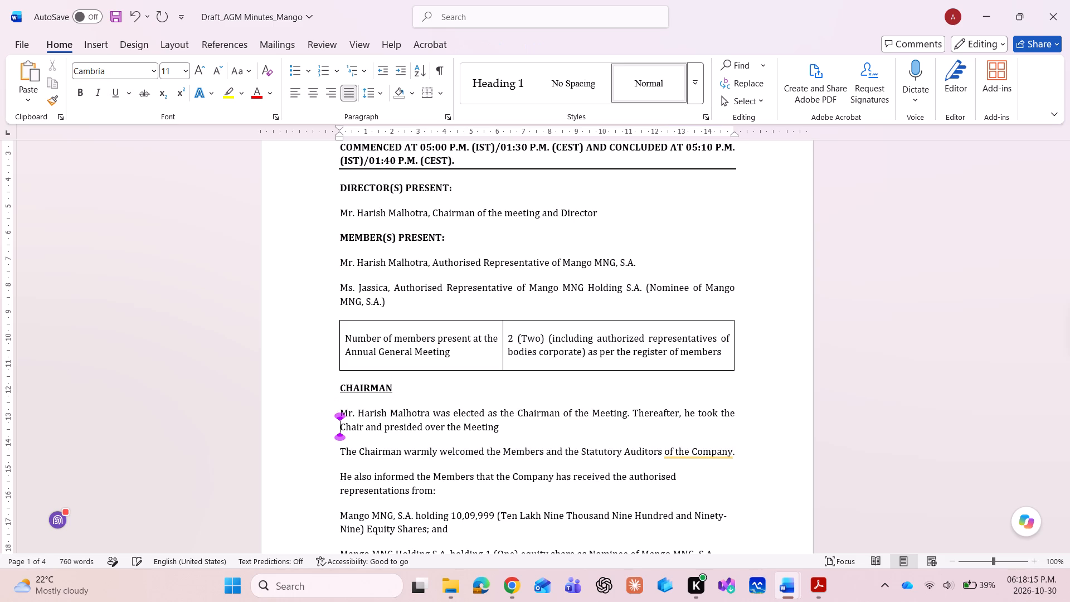
key("ctrl+j")
key("ctrl+j")
key("Down")
key("ctrl+j")
Justify the authorised representations paragraph, the two Mango shareholding lines and the Section 113 authorisations paragraph.
key("Down")
key("ctrl+j")
key("Down")
key("Down")
key("ctrl+j")
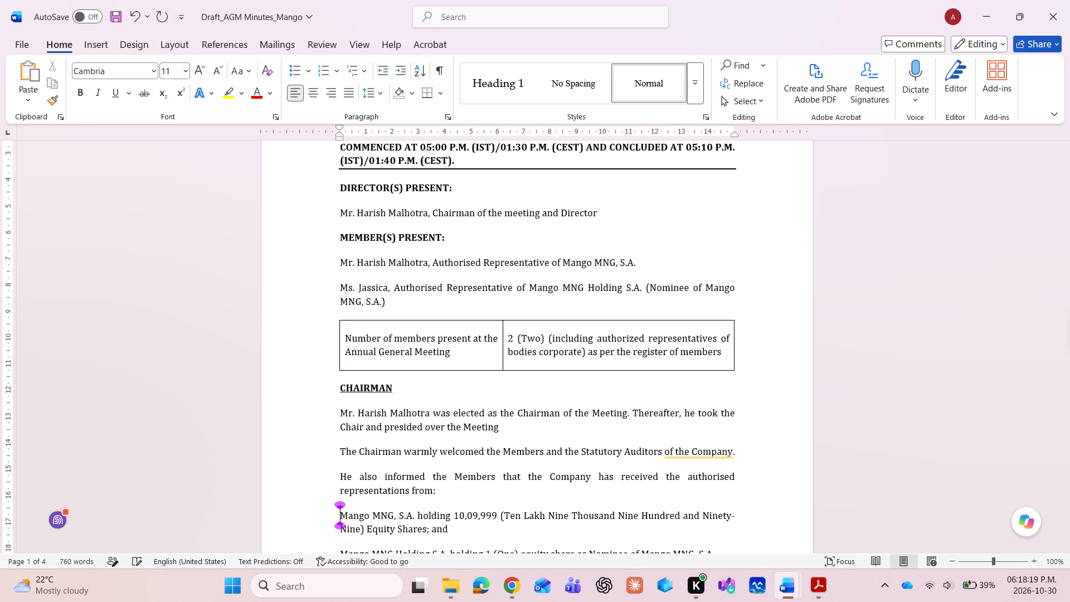
key("Down")
key("Down")
key("ctrl+j")
key("Down")
key("Down")
key("Up")
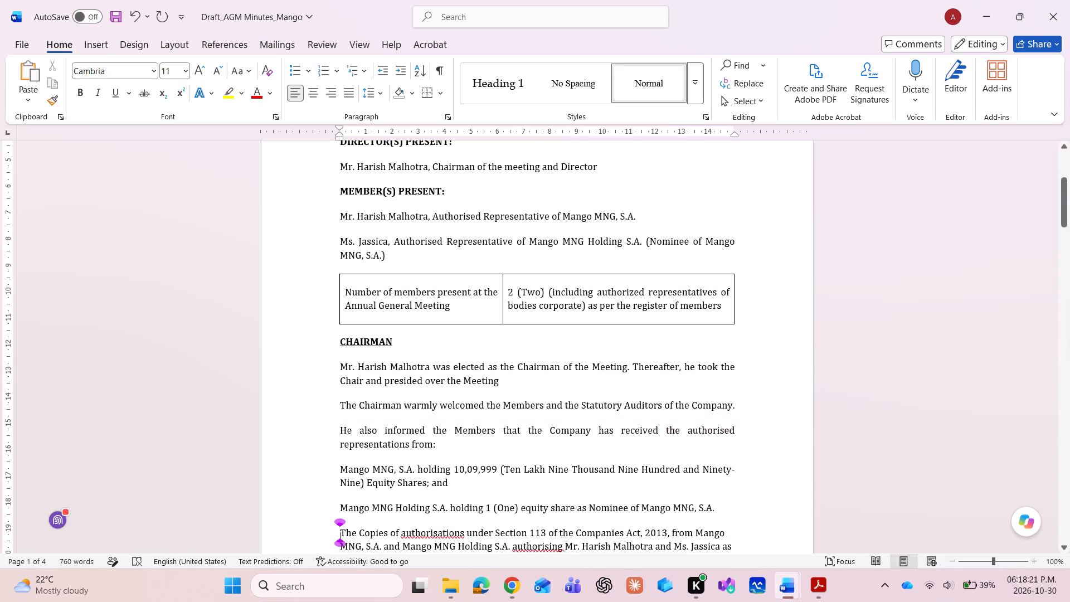
key("Up")
key("Down")
key("ctrl+j")
Delete the blank paragraph above the quorum paragraph and justify the quorum paragraph.
key("Down")
key("Down")
key("Down")
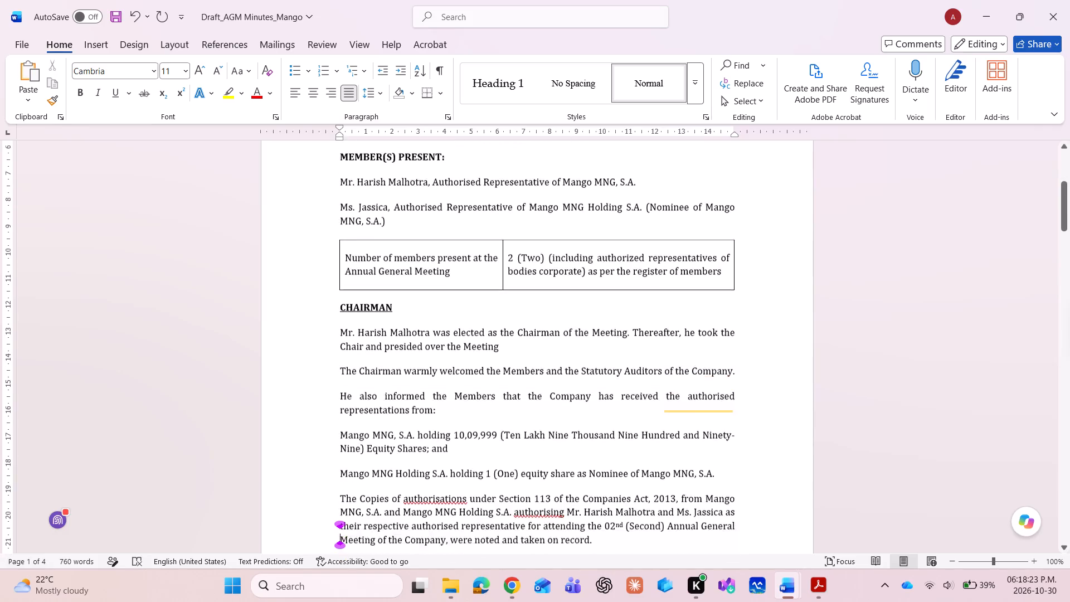
key("Down")
key("Down")
key("Down")
key("Up")
key("Up")
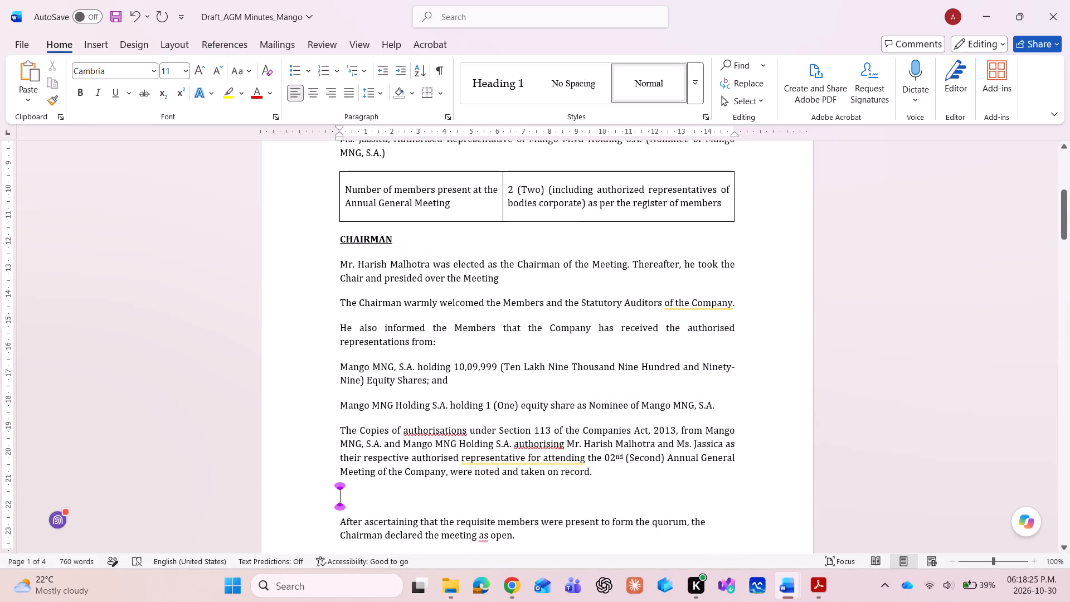
key("Delete")
key("ctrl+j")
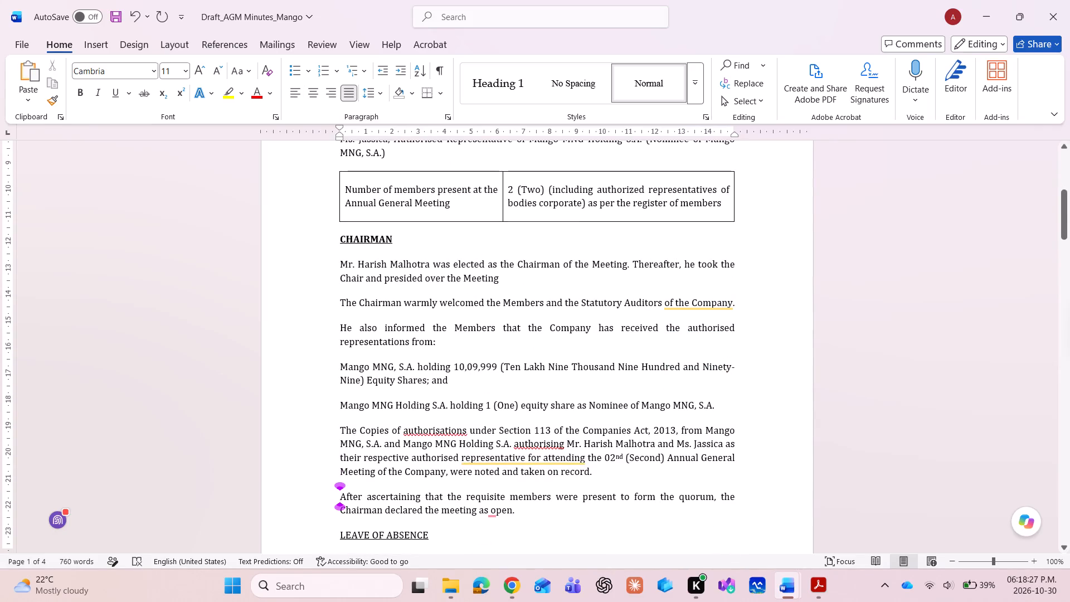
Format the Mango MNG, S.A. shareholding line with a solid round bullet, following the 30092025_AGM Minutes_Mango document.
key("alt+Tab")
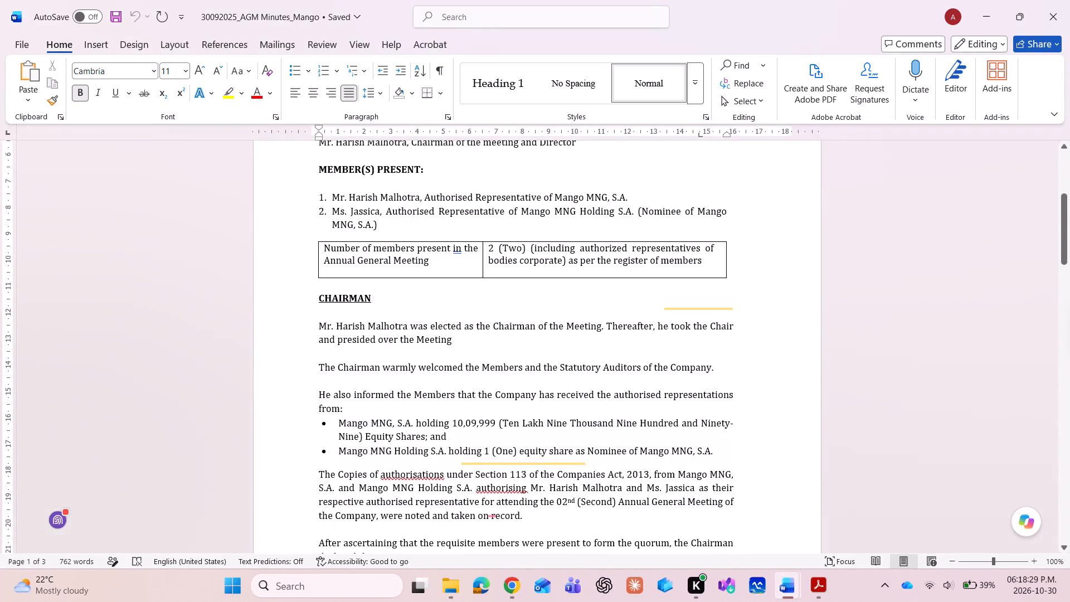
scroll(400, 435, "down", 1)
key("alt+Tab")
key("Up")
key("Up")
key("Up")
key("Up")
key("Up")
key("Up")
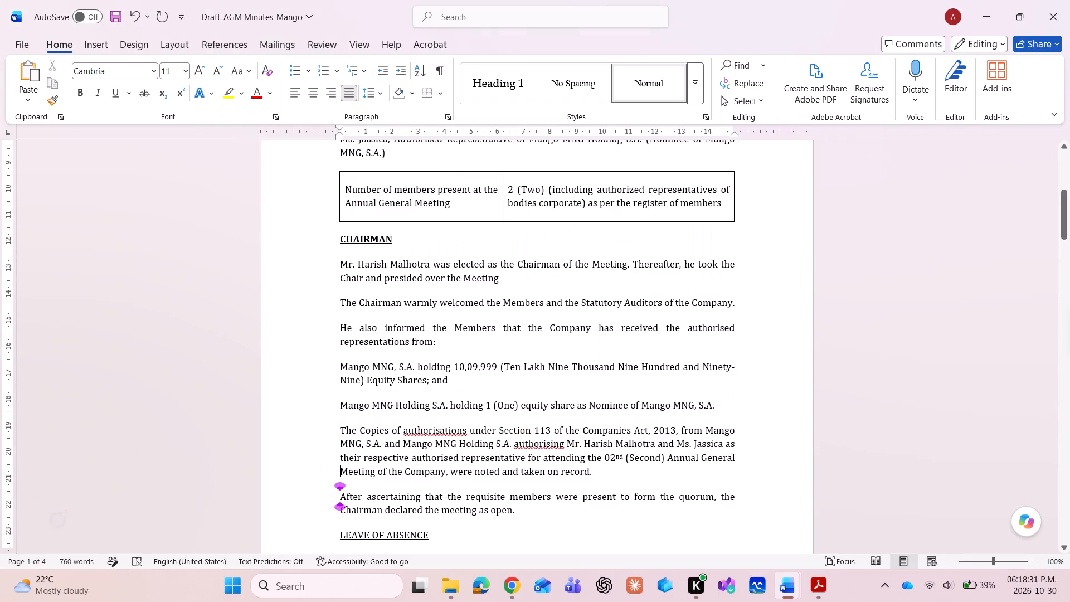
key("Up")
key("Up")
key("alt+Tab")
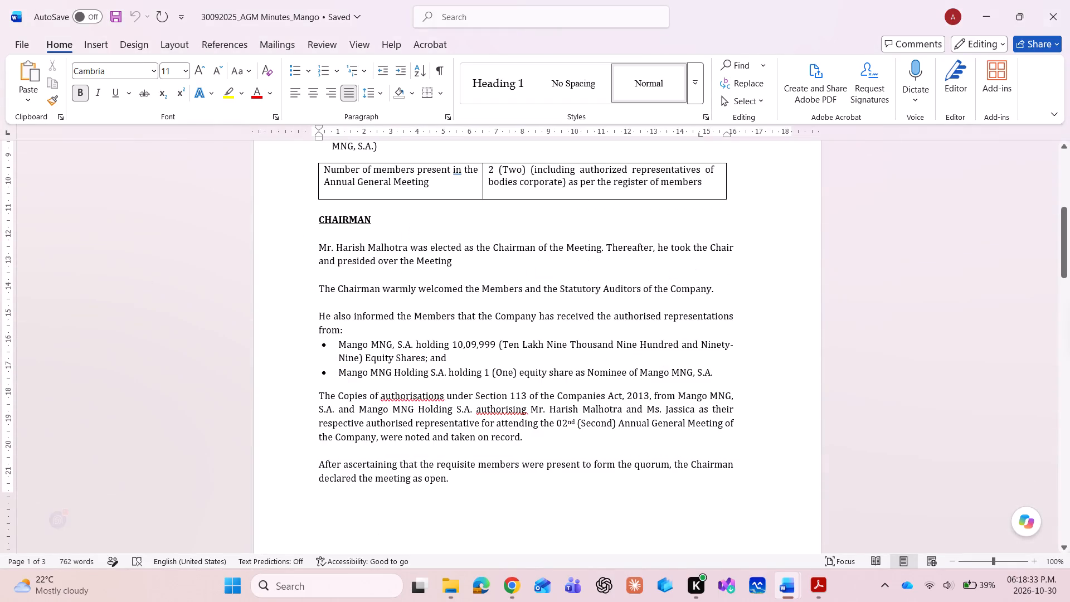
key("alt+Tab")
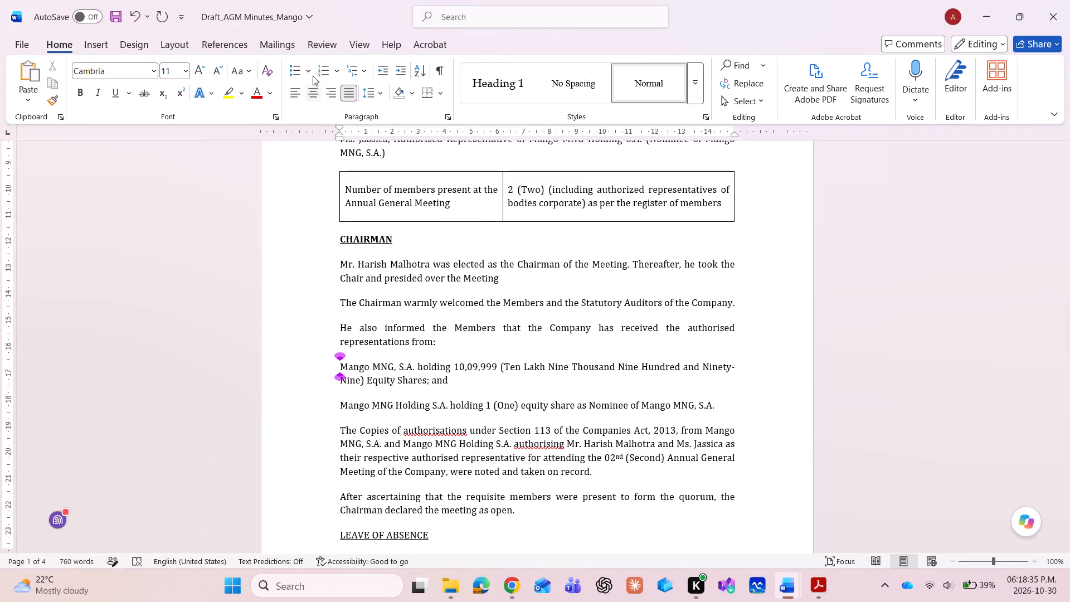
left_click(313, 76)
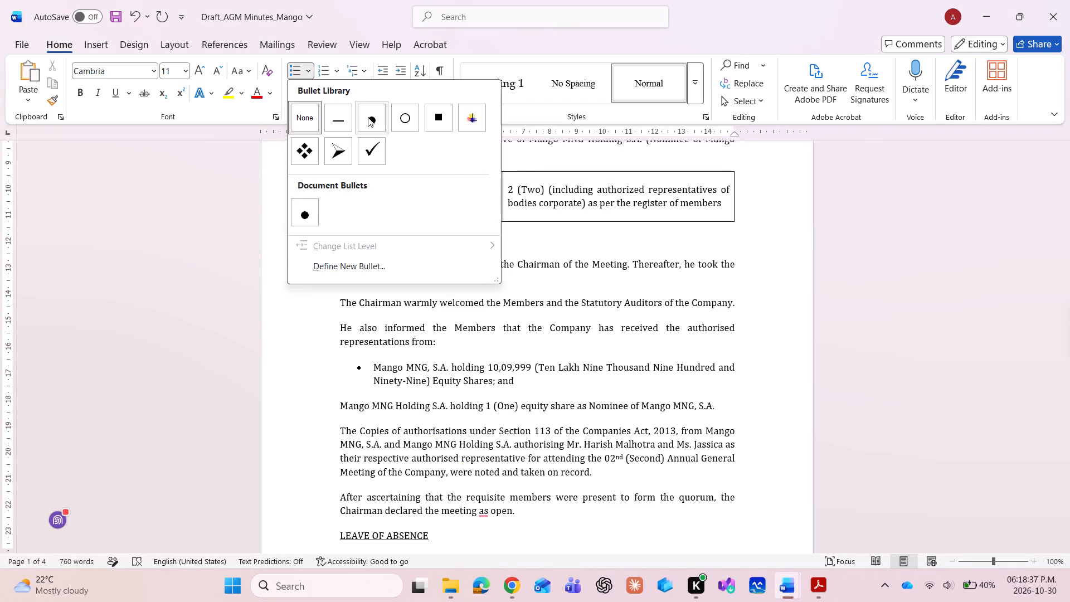
left_click(307, 207)
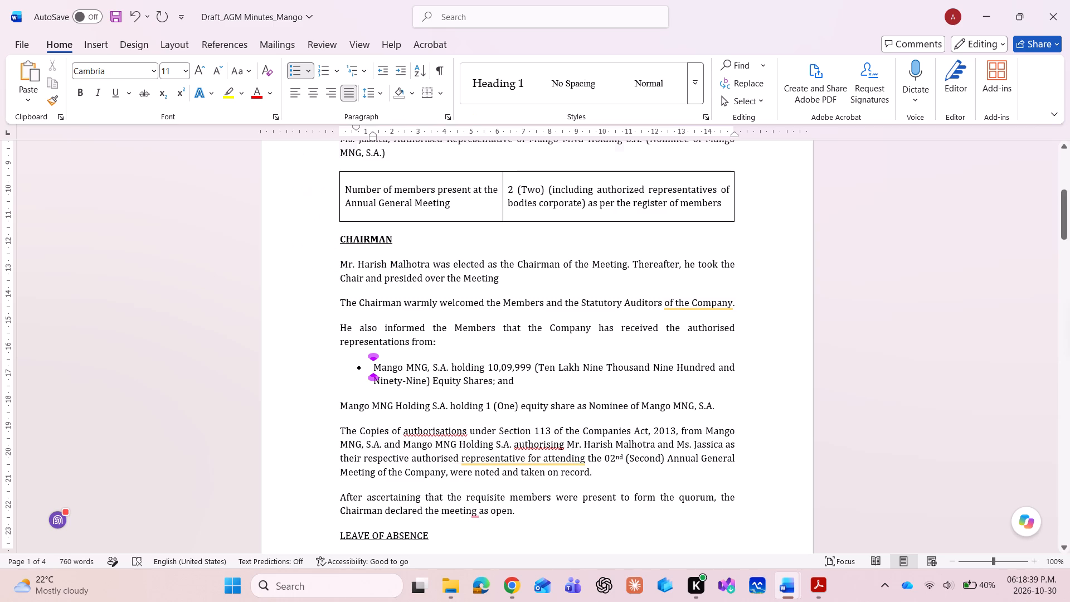
Set the bulleted line's first-line indent to about 0.5 cm and its hanging text indent to about 1.5 cm.
left_click_drag(356, 128, 350, 130)
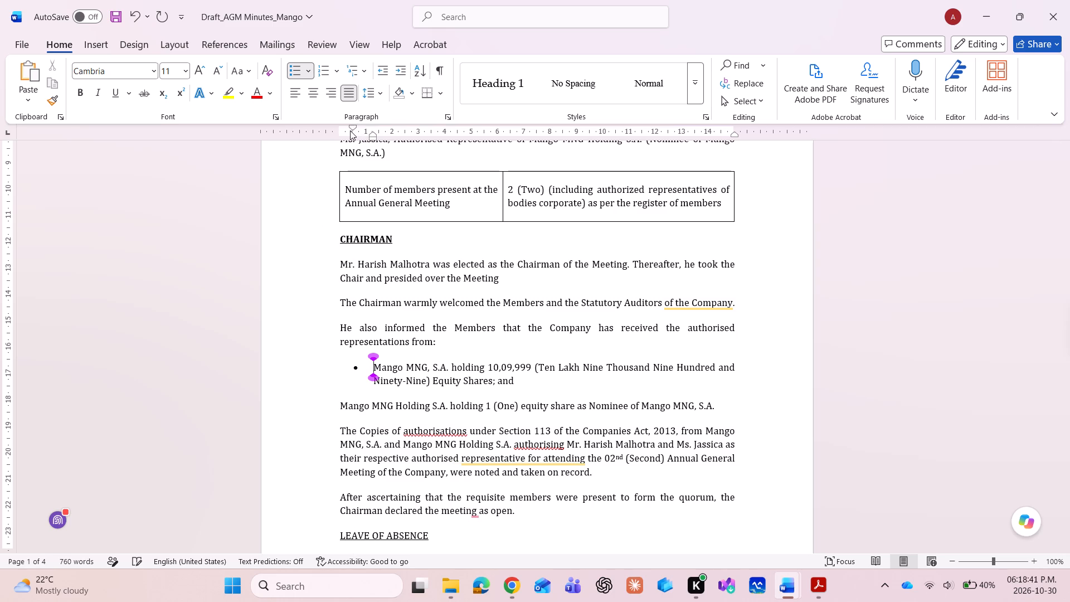
left_click_drag(372, 133, 383, 136)
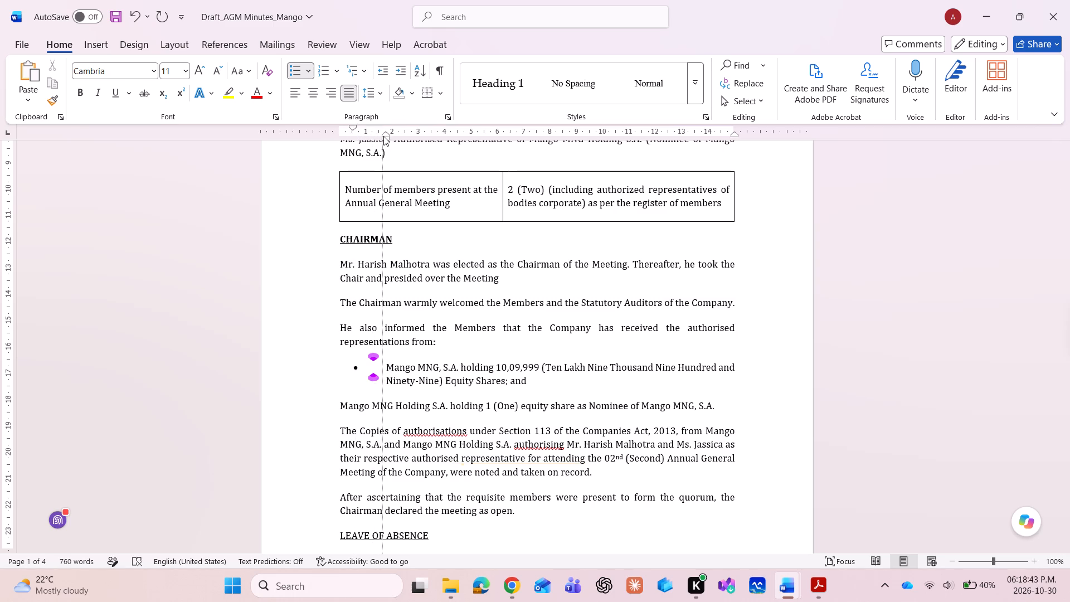
left_click_drag(383, 136, 378, 136)
Turn the Mango MNG Holding S.A. shareholding line into a second bullet of the same list.
key("Down")
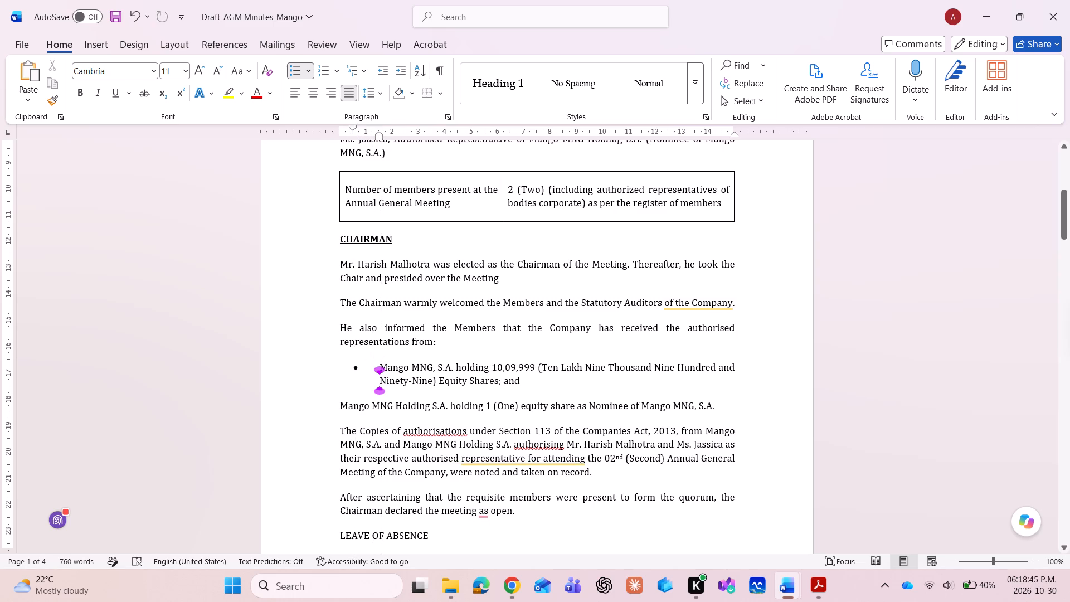
key("Down")
key("Left")
key("Left")
key("Left")
key("Left")
key("Left")
key("Left")
key("Left")
key("Left")
key("Right")
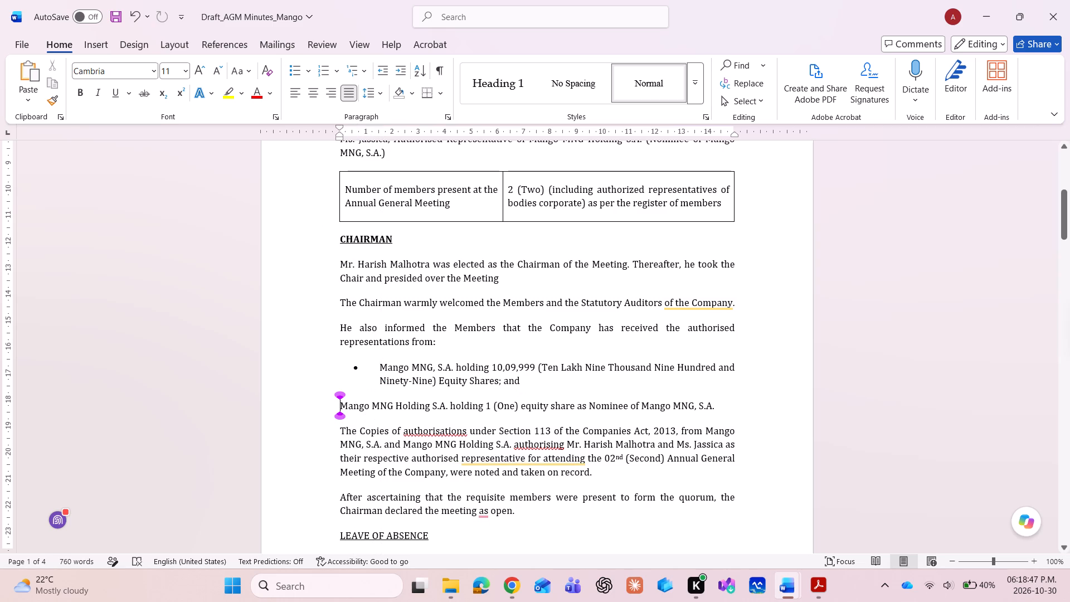
key("BackSpace")
key("BackSpace")
key("Return")
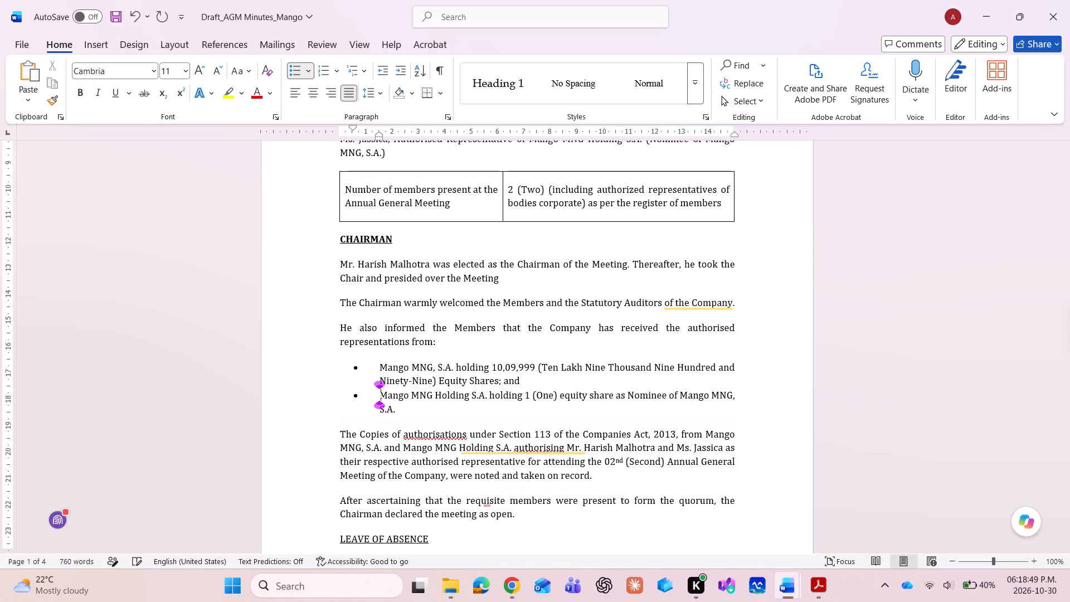
Compare the draft from the bulleted shareholdings to the LEAVE OF ABSENCE section with the 30092025_AGM Minutes_Mango document.
key("Down")
key("Down")
key("Left")
key("Left")
key("Left")
key("Left")
key("Left")
key("Left")
key("Left")
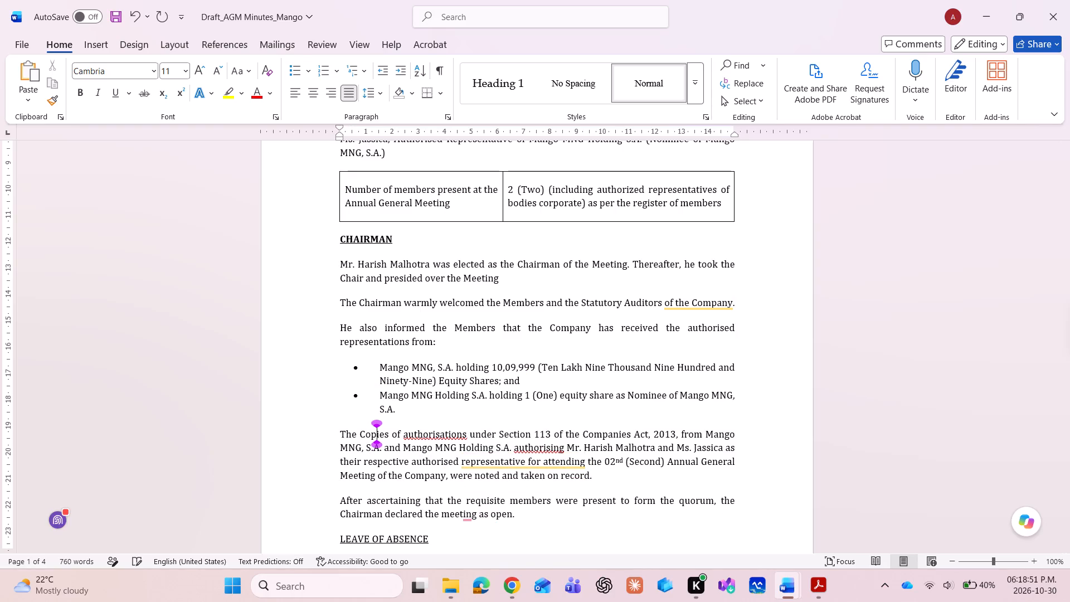
key("Left")
key("Left")
key("Right")
key("alt+Tab")
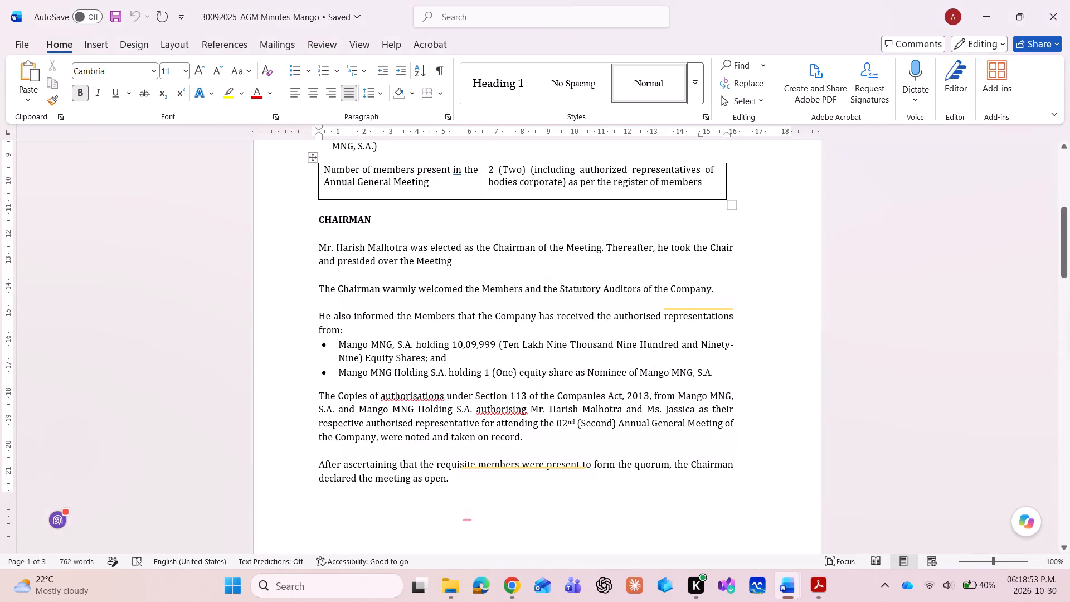
scroll(447, 261, "down", 1)
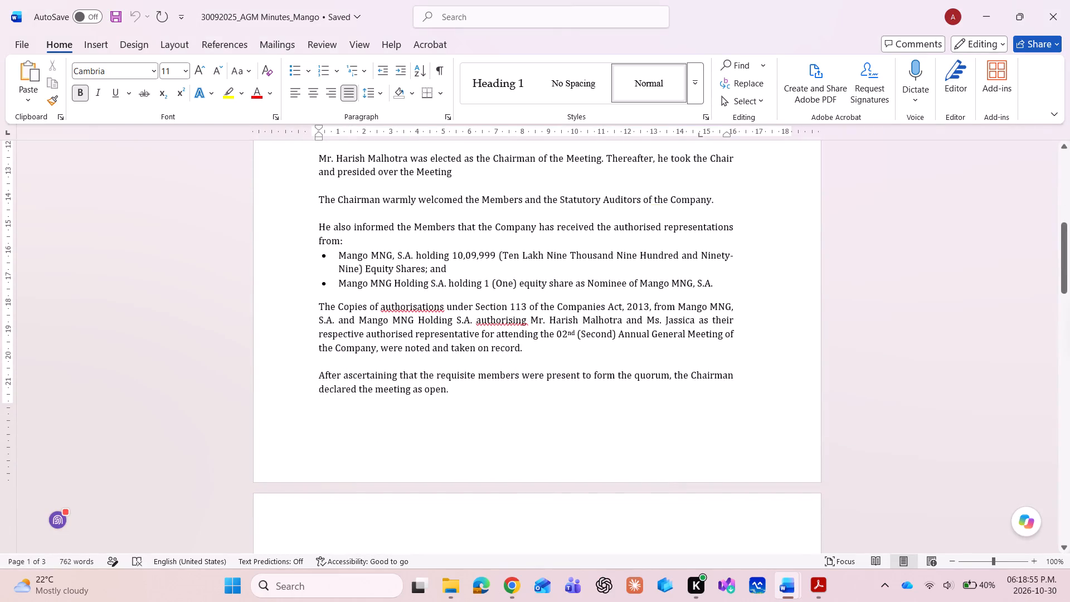
key("alt+Tab")
scroll(447, 261, "down", 1)
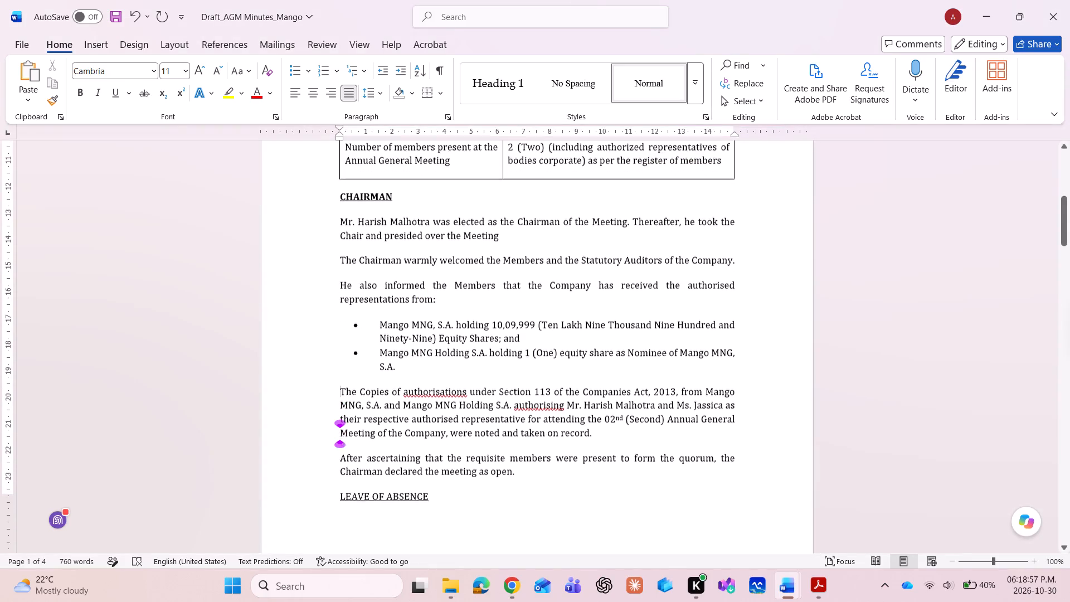
scroll(447, 261, "down", 1)
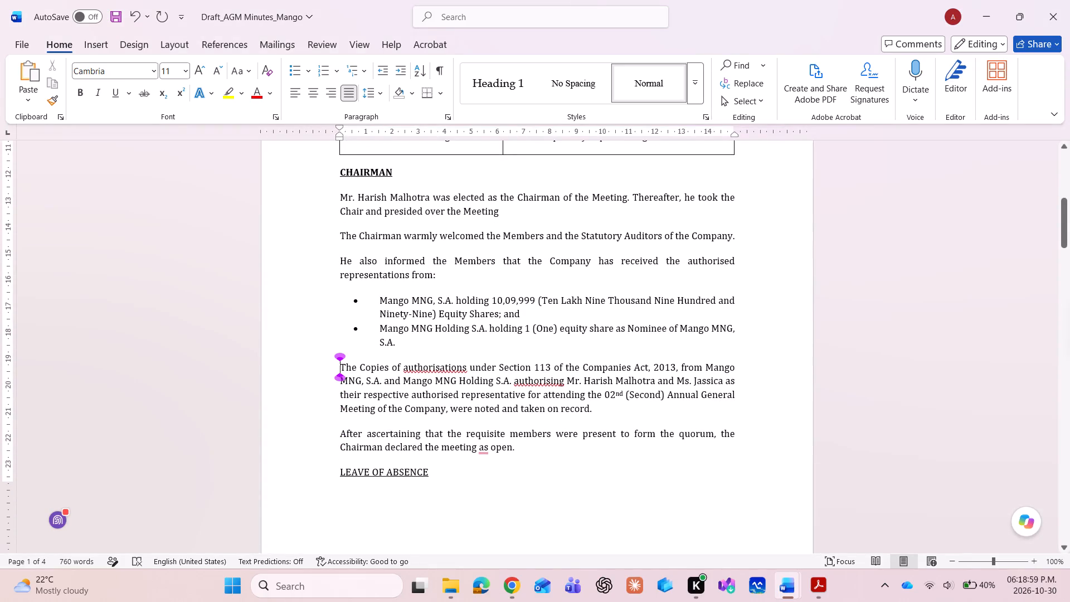
scroll(447, 261, "up", 8)
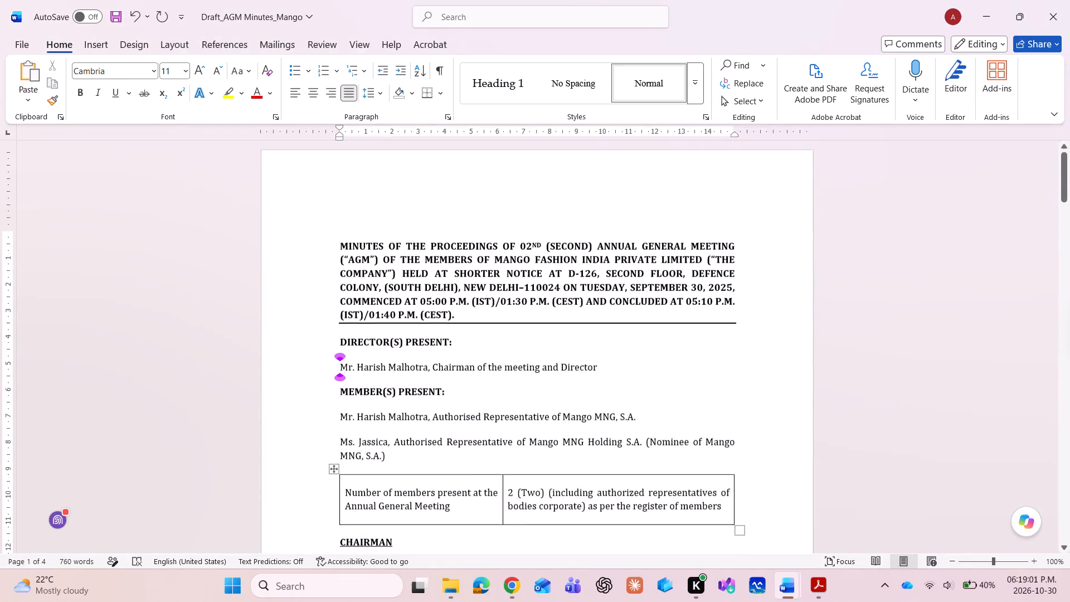
scroll(447, 261, "down", 8)
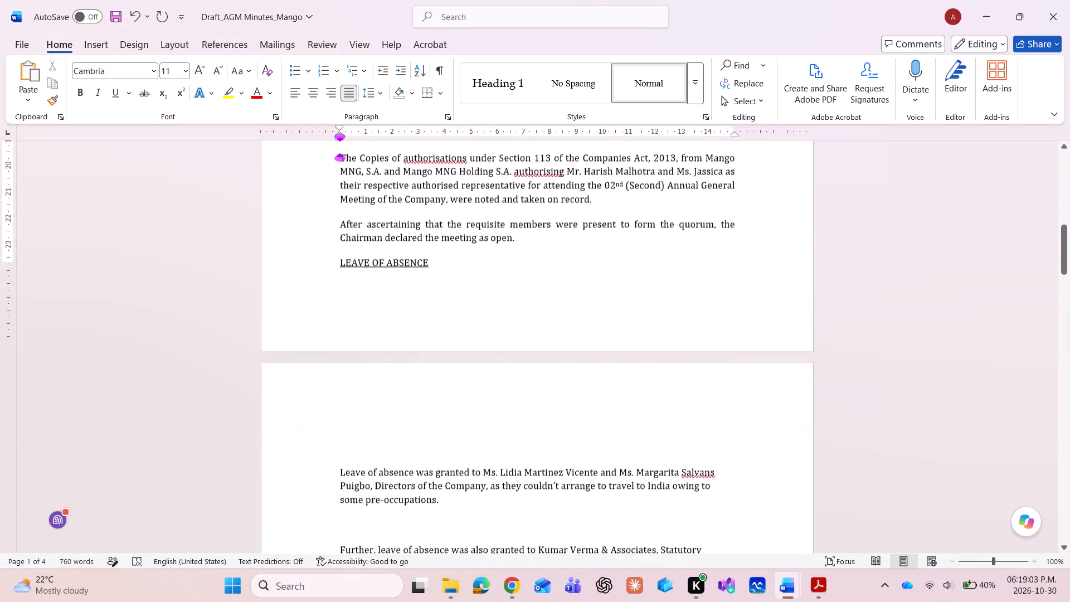
key("alt+Tab")
scroll(447, 261, "down", 1)
key("alt+Tab")
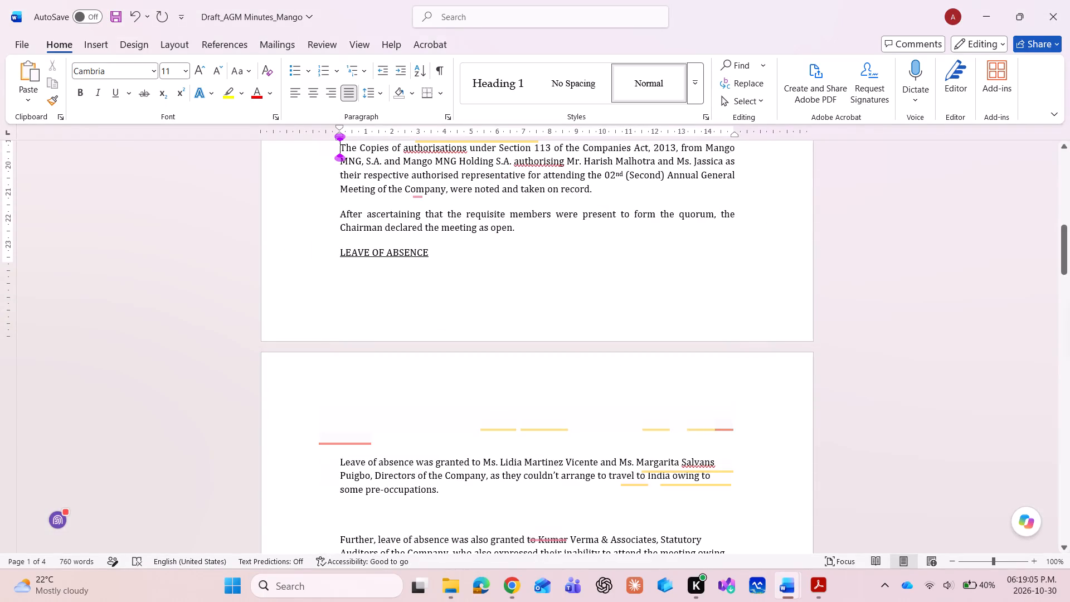
Make the LEAVE OF ABSENCE heading bold while keeping its underline.
left_click(333, 252)
key("shift+Down")
key("ctrl+b")
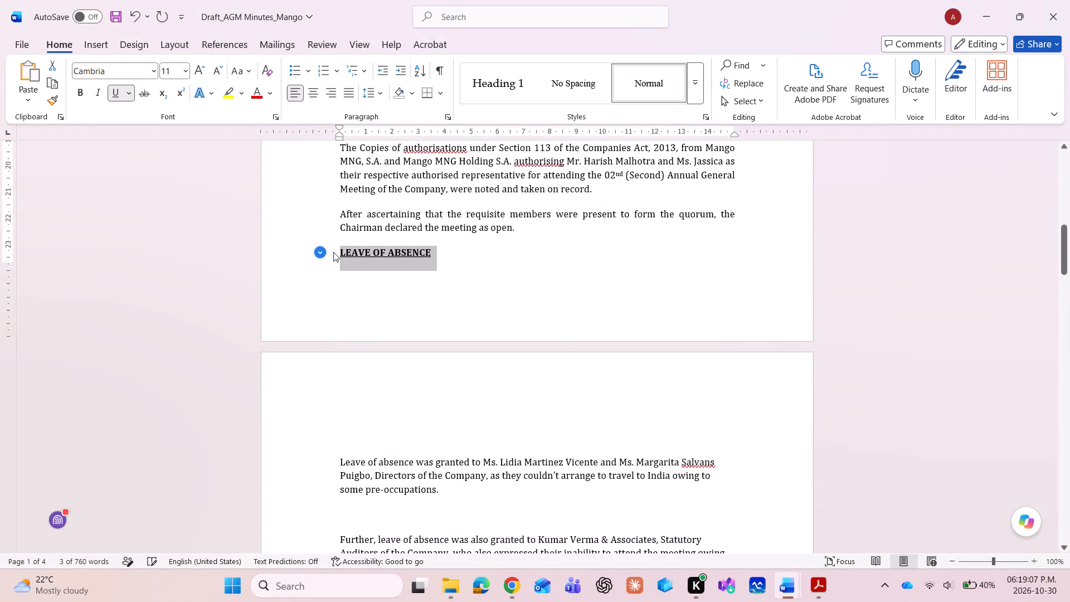
Remove the empty lines below the LEAVE OF ABSENCE heading and below its first paragraph, keeping the heading underlined.
key("ctrl+u")
key("ctrl+u")
key("Right")
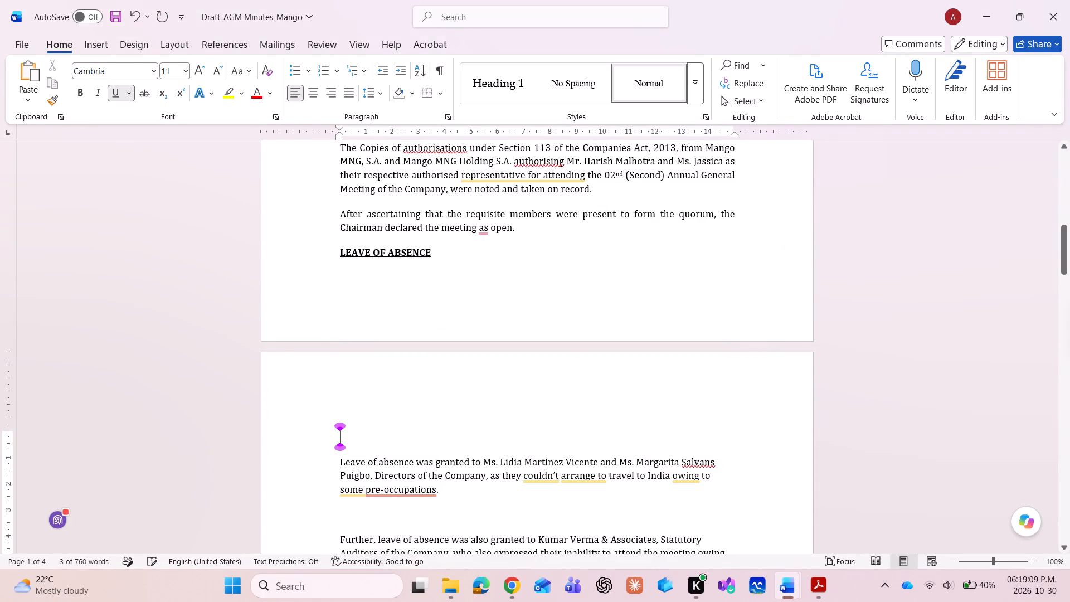
key("Delete")
key("Down")
key("Down")
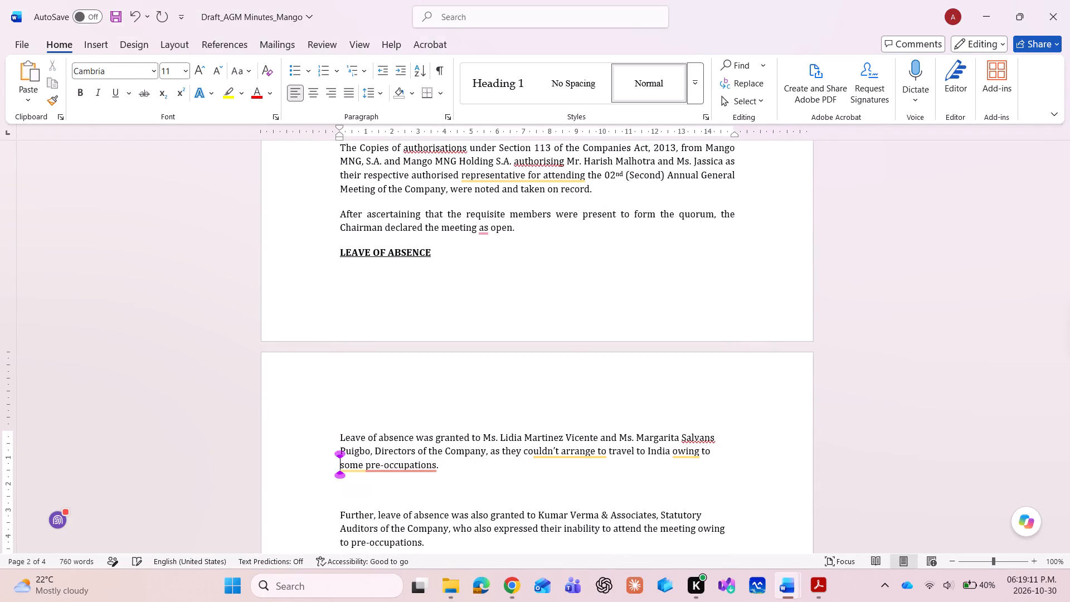
key("Down")
key("Delete")
key("Down")
key("Up")
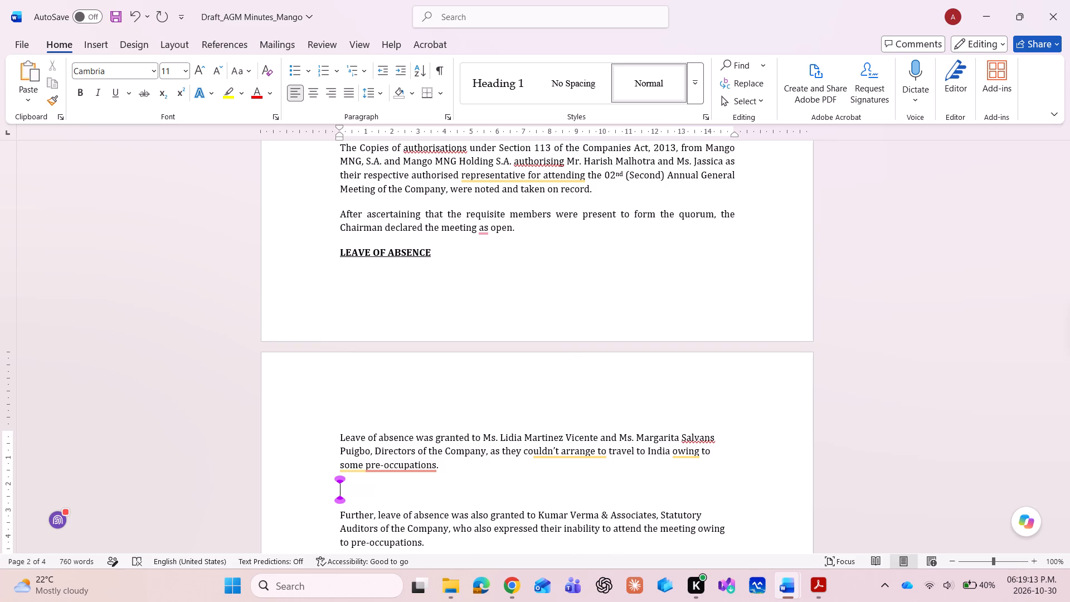
key("Delete")
Remove the empty lines above and below the QUORUM heading.
key("Down")
key("Down")
key("Down")
key("Down")
key("Down")
key("Down")
key("Up")
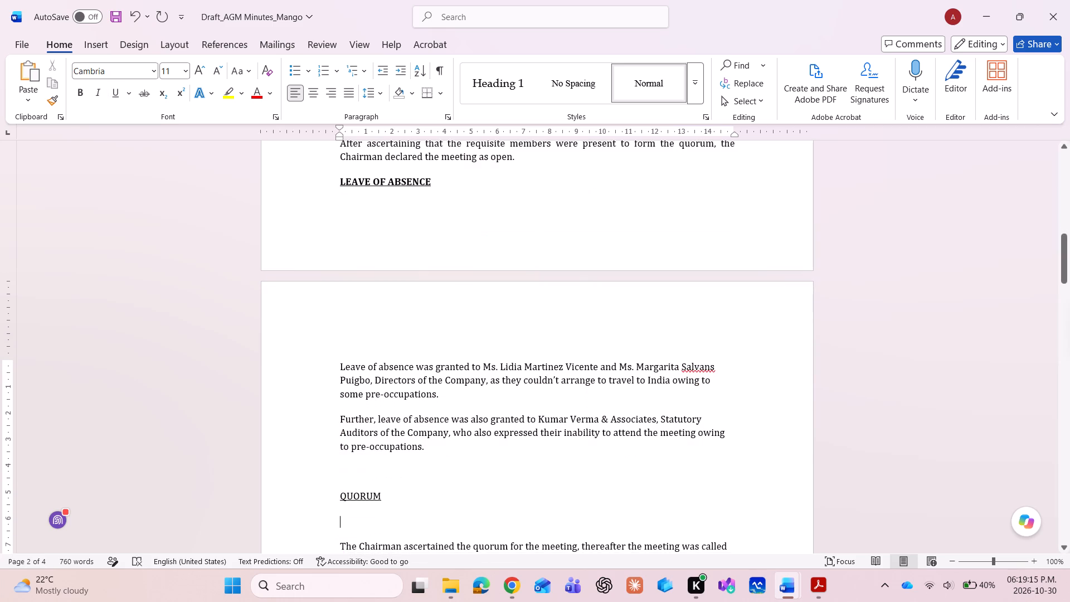
key("Up")
key("Up")
key("Delete")
key("Down")
key("Delete")
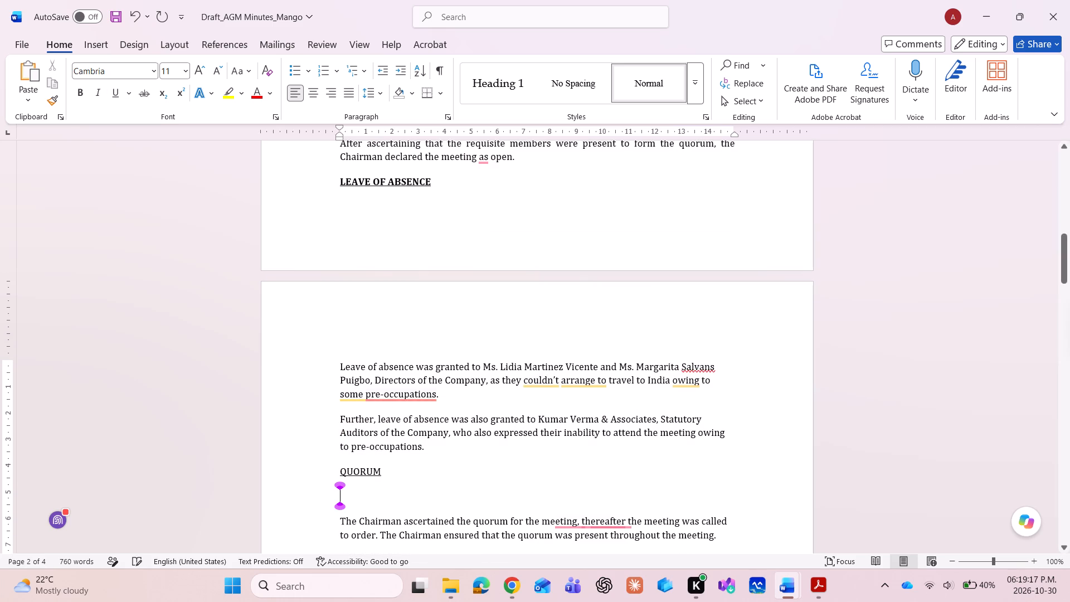
key("Delete")
Compare the draft's LEAVE OF ABSENCE and QUORUM sections with the 30092025_AGM Minutes_Mango document.
key("Up")
key("Up")
key("Up")
key("Up")
key("Up")
key("Up")
key("Up")
key("Up")
key("Up")
key("Up")
key("Up")
key("Up")
key("Up")
key("Up")
key("Up")
key("Up")
key("Up")
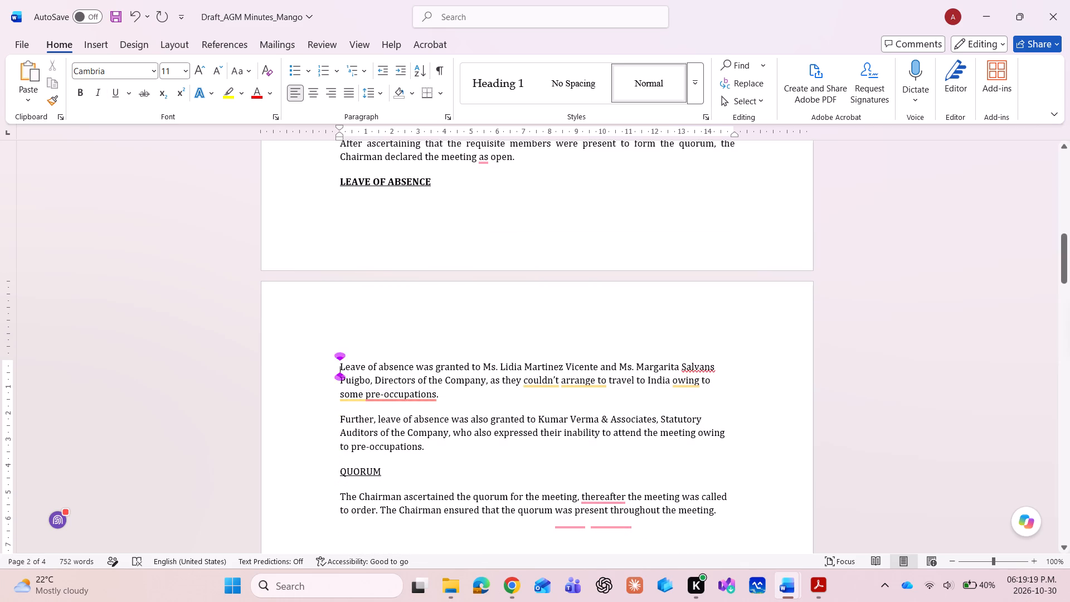
key("Up")
key("Up")
key("Up")
key("Up")
key("Up")
key("alt+Tab")
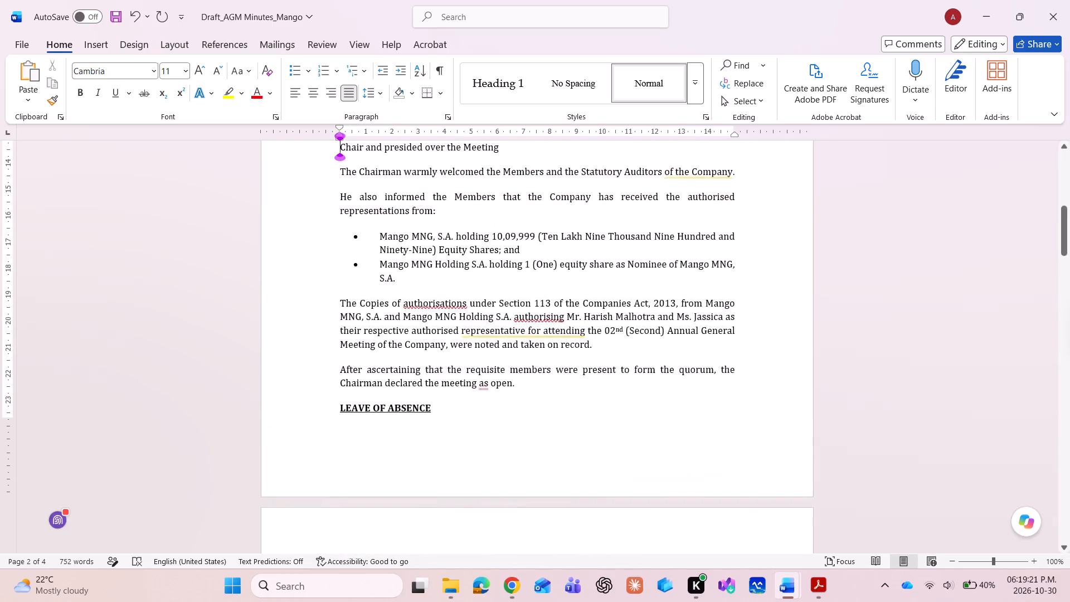
scroll(345, 354, "down", 1)
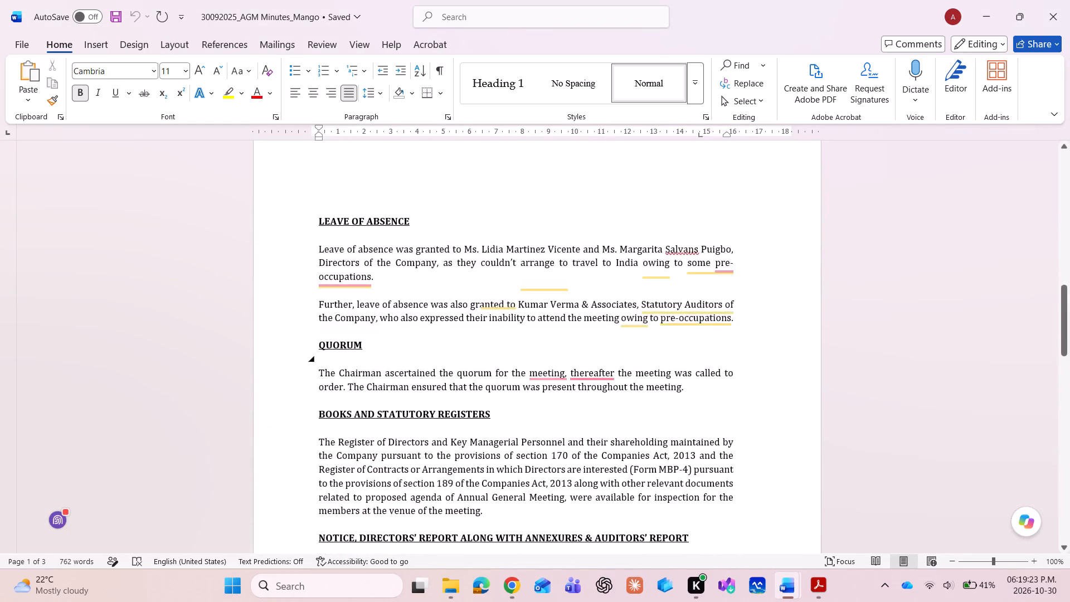
key("alt+Tab")
Justify both paragraphs of the LEAVE OF ABSENCE section.
key("Down")
key("Down")
key("Down")
key("Down")
key("Down")
key("Down")
key("Down")
key("Down")
key("Down")
key("Down")
key("Down")
key("Down")
key("Down")
key("Down")
key("Down")
key("Down")
key("Down")
key("Down")
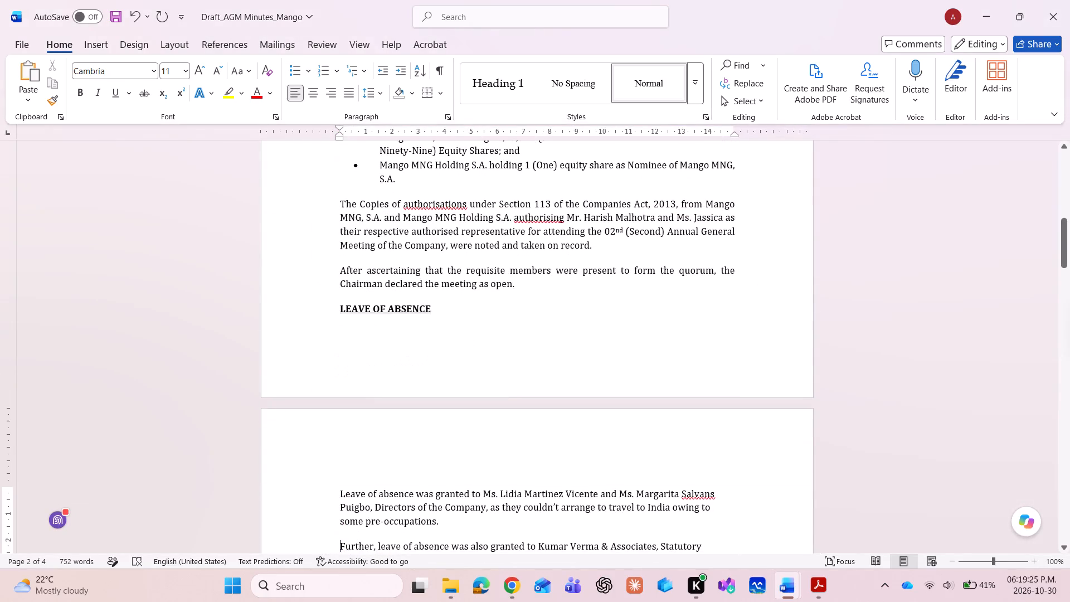
key("Up")
key("Up")
key("ctrl+j")
key("Down")
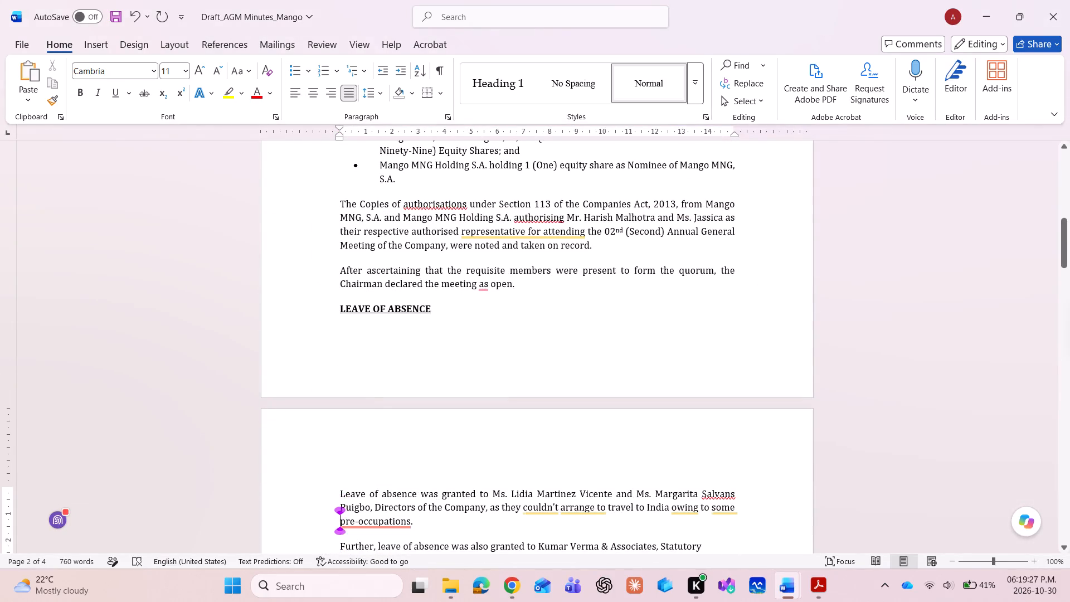
key("Down")
key("ctrl+j")
Make the QUORUM heading bold while keeping its underline.
key("Down")
key("Down")
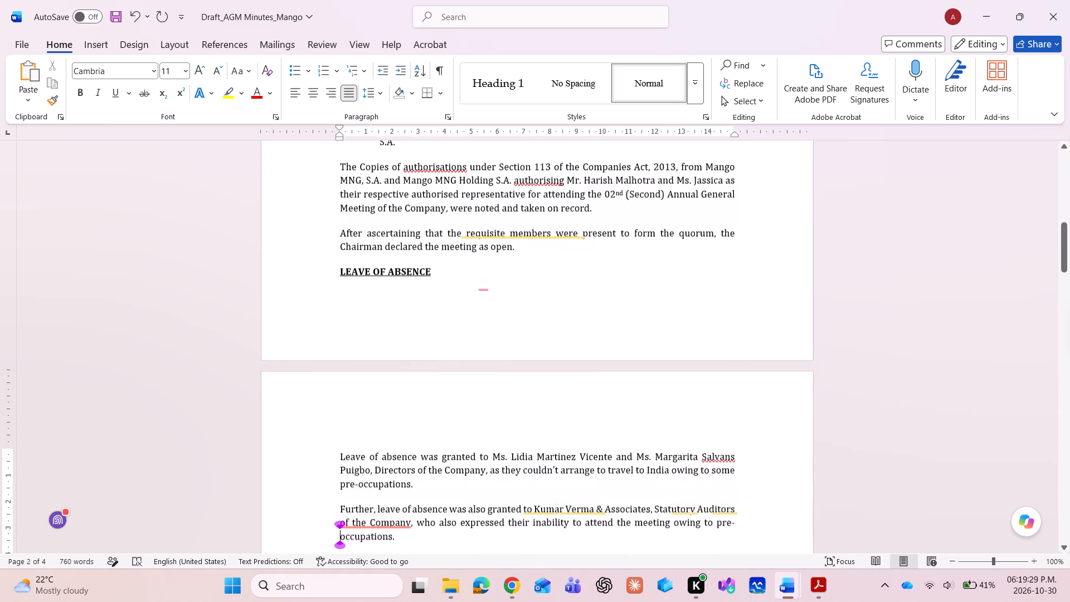
key("Down")
key("Down")
key("Down")
key("Down")
key("Down")
key("Down")
key("Down")
key("Down")
key("Down")
key("Down")
key("Down")
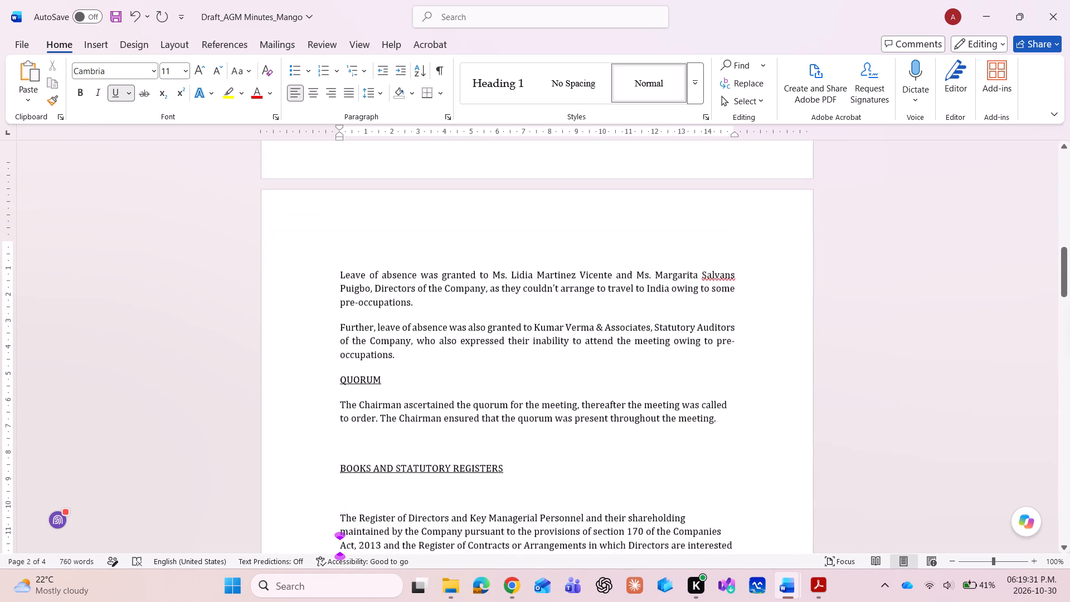
key("Up")
key("Up")
key("Up")
key("Up")
key("Up")
key("Up")
key("Up")
key("Up")
key("Up")
key("Up")
key("Up")
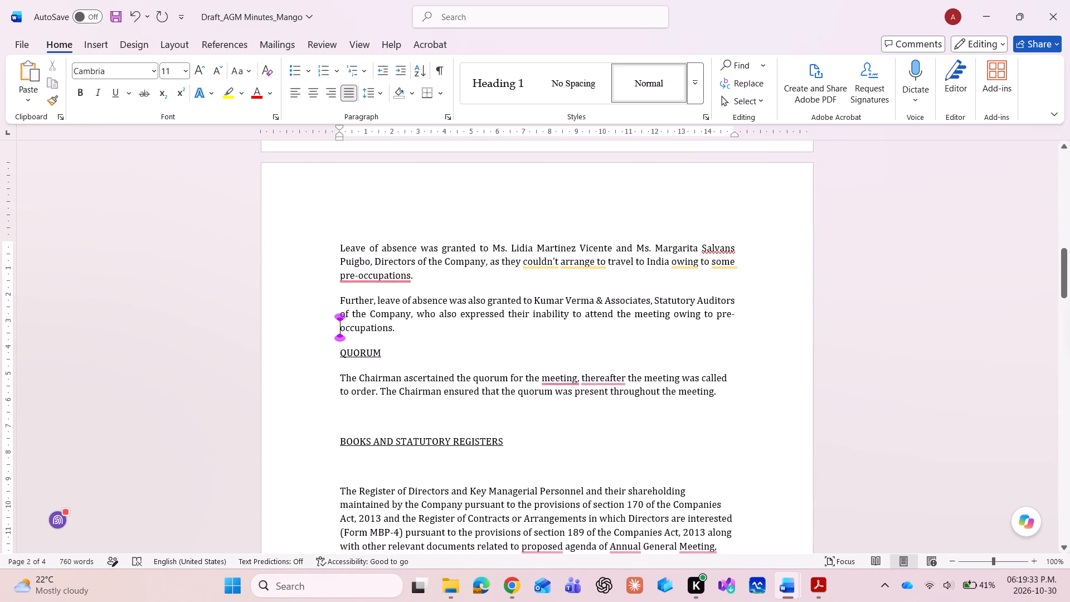
key("Down")
key("shift+Down")
key("ctrl+b")
key("ctrl+u")
key("ctrl+u")
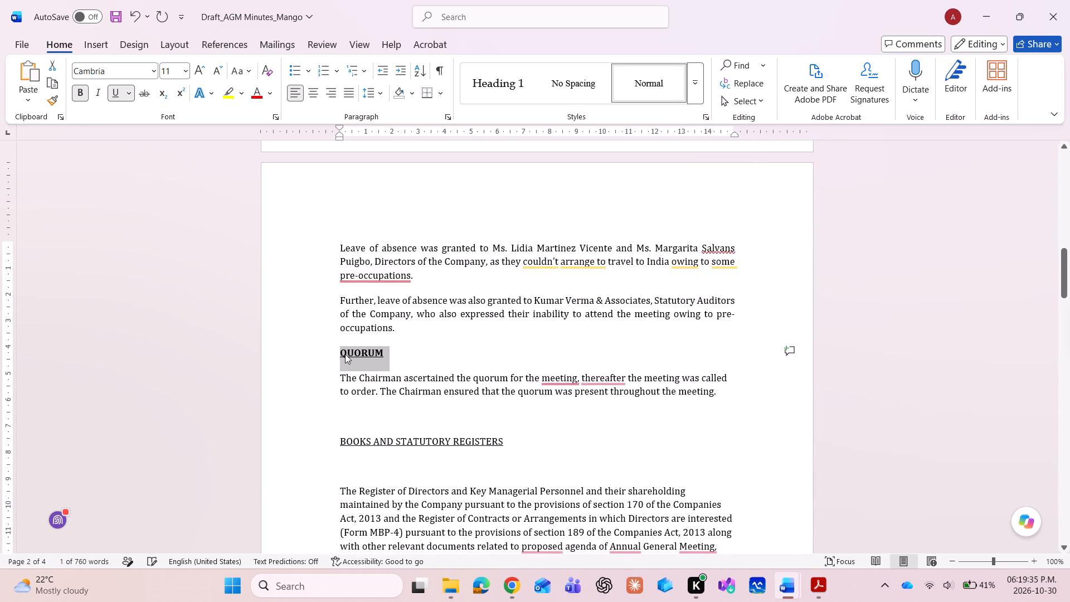
key("Right")
Justify the paragraph under QUORUM and remove the empty line below it.
key("Down")
key("Up")
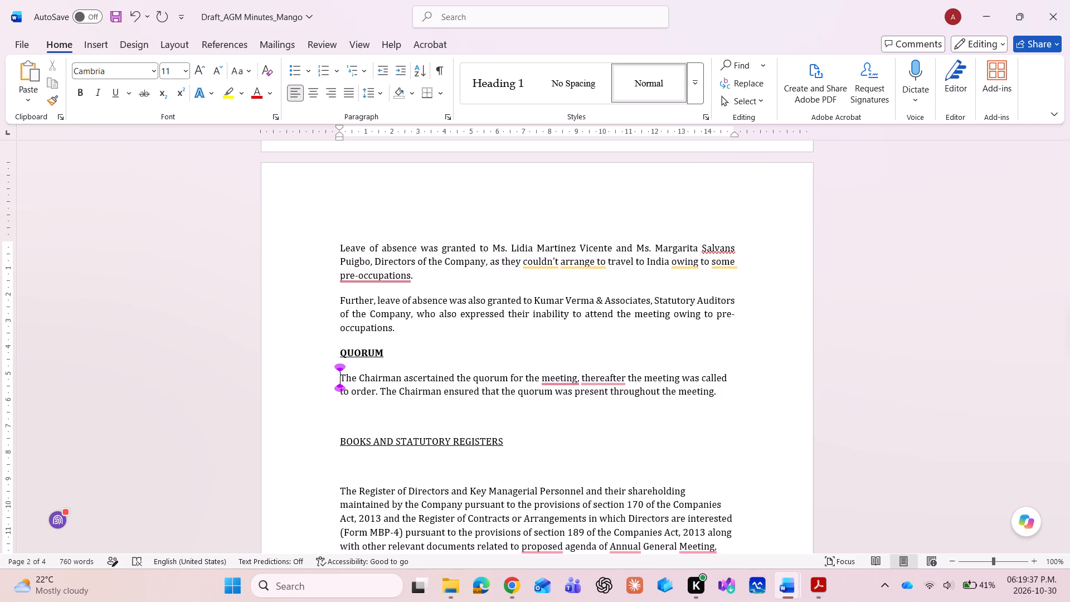
key("ctrl+j")
key("Down")
key("Down")
key("Delete")
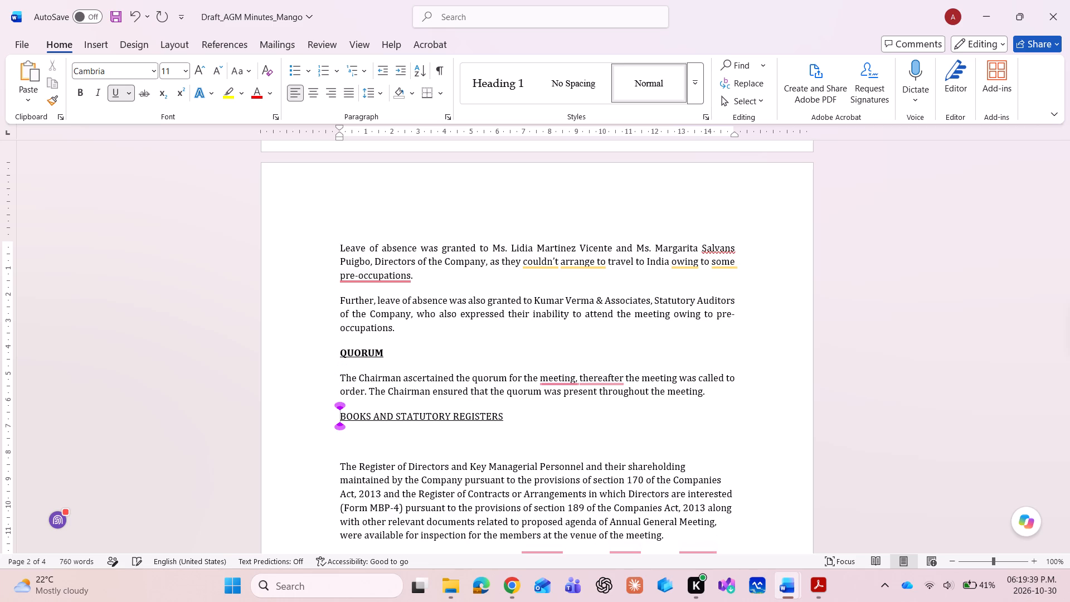
Make the BOOKS AND STATUTORY REGISTERS heading bold, keeping its underline, and remove the empty line below it.
key("shift+Down")
key("ctrl+b")
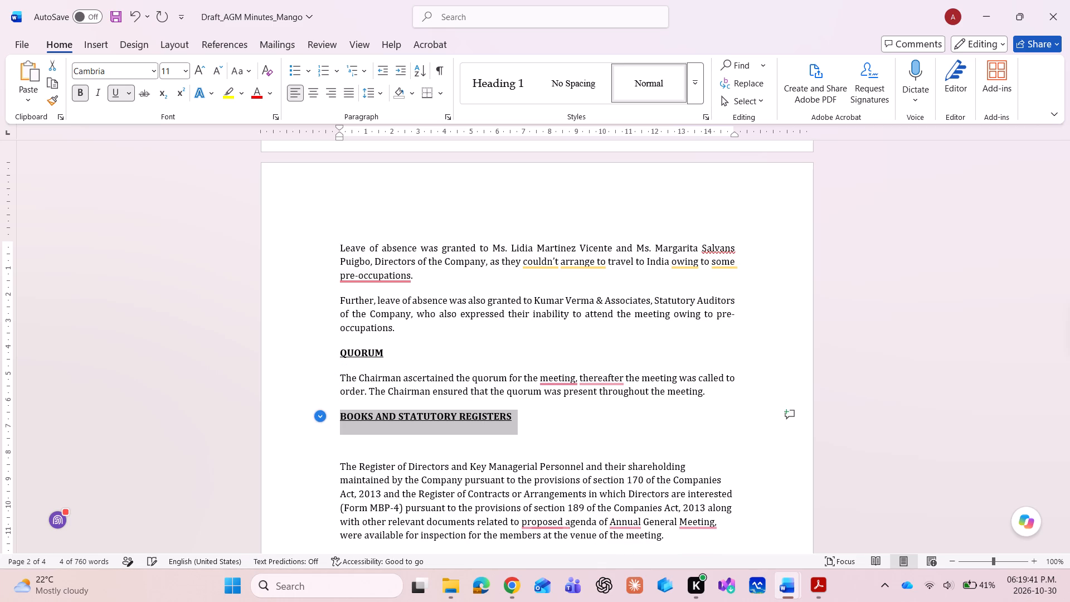
key("ctrl+u")
key("ctrl+u")
key("Right")
key("Delete")
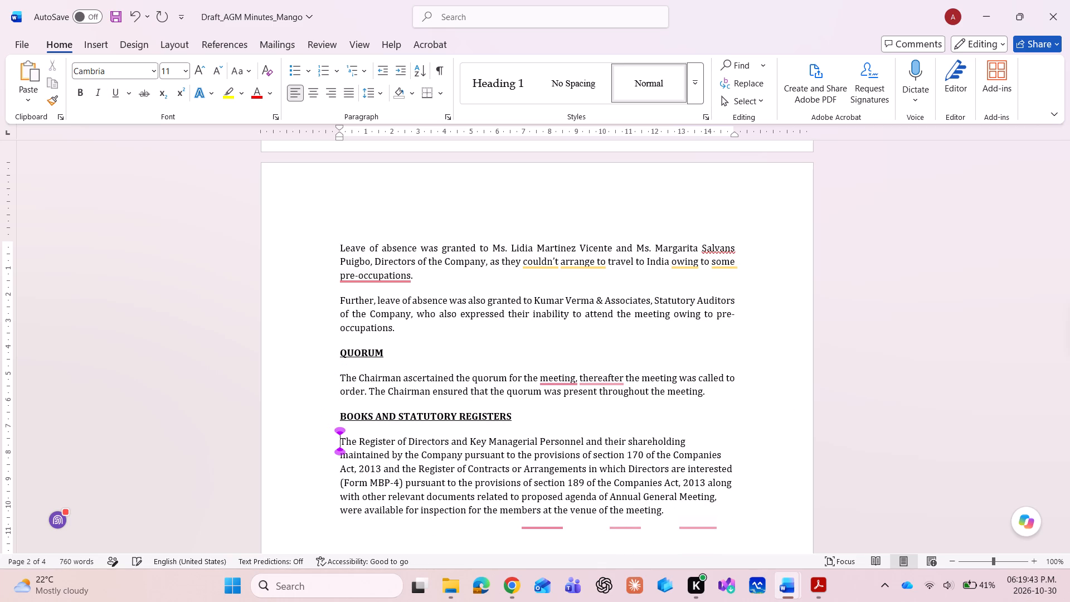
Justify the paragraph under BOOKS AND STATUTORY REGISTERS and remove the empty line below it.
key("ctrl+j")
key("Down")
key("Down")
key("Down")
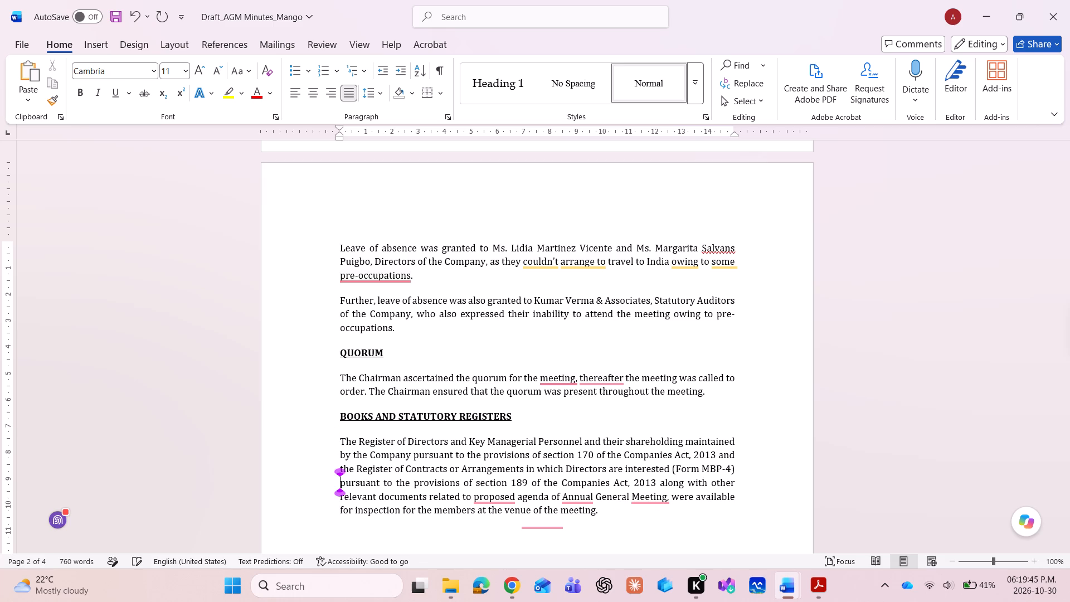
key("Down")
key("Down")
key("Down")
key("Down")
key("Up")
key("Delete")
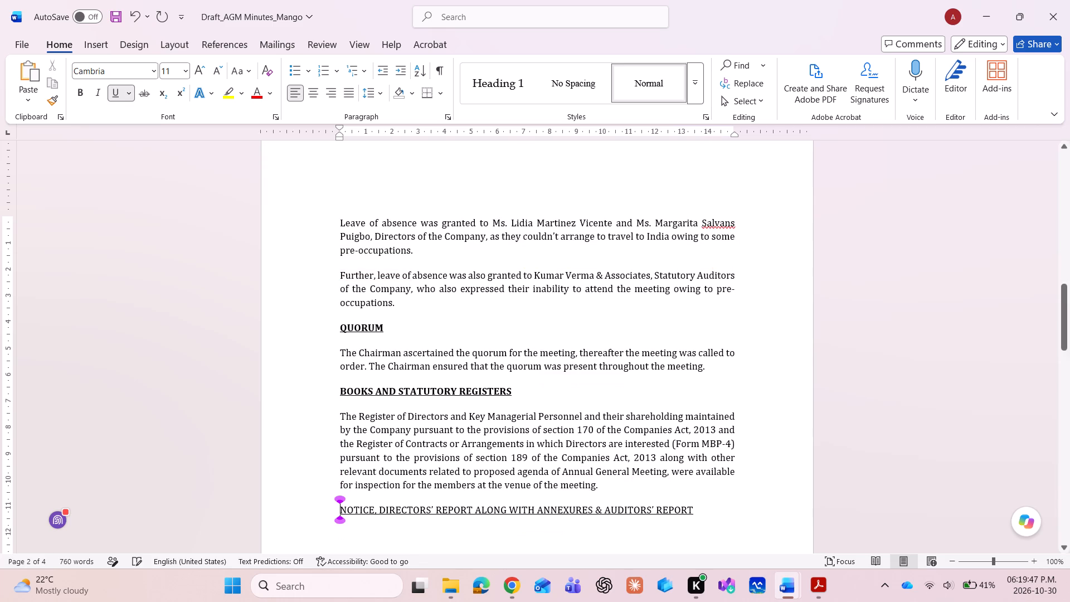
Make the NOTICE, DIRECTORS' REPORT ALONG WITH ANNEXURES & AUDITORS' REPORT heading bold, keeping its underline, and remove the empty line below it.
key("Down")
key("Up")
key("shift+Down")
key("ctrl+b")
key("ctrl+u")
key("ctrl+u")
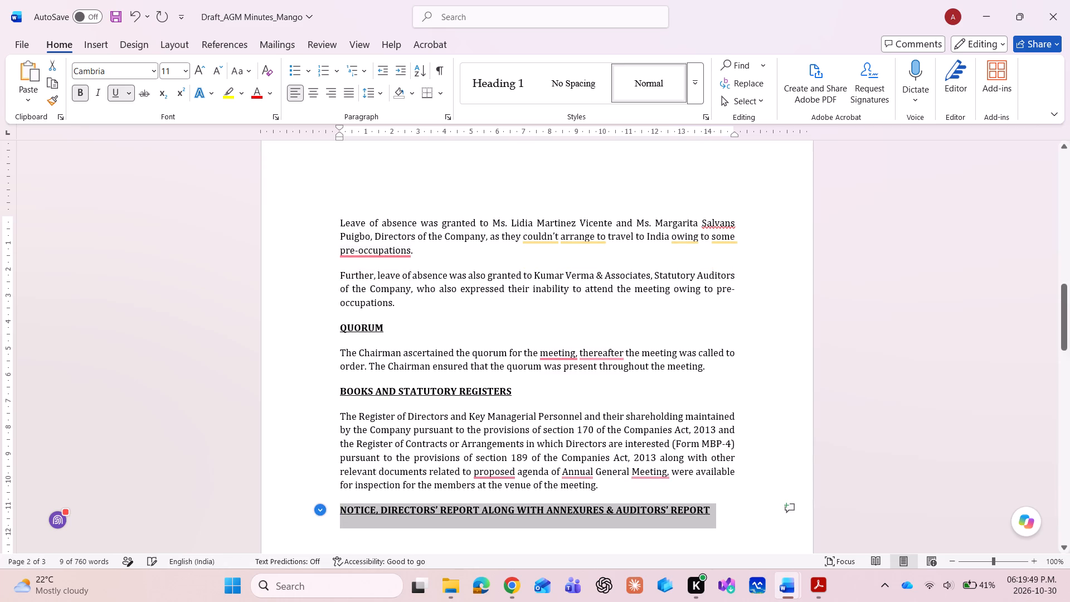
key("Down")
key("Up")
key("Delete")
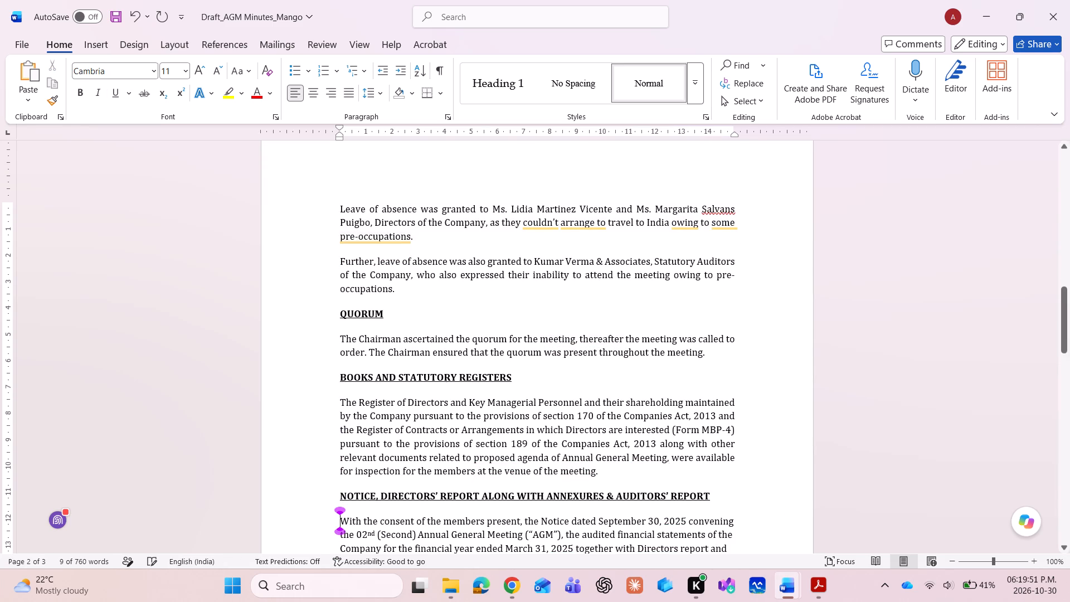
Justify the paragraph beginning "With the consent of the members present" and remove the empty line below it.
key("Down")
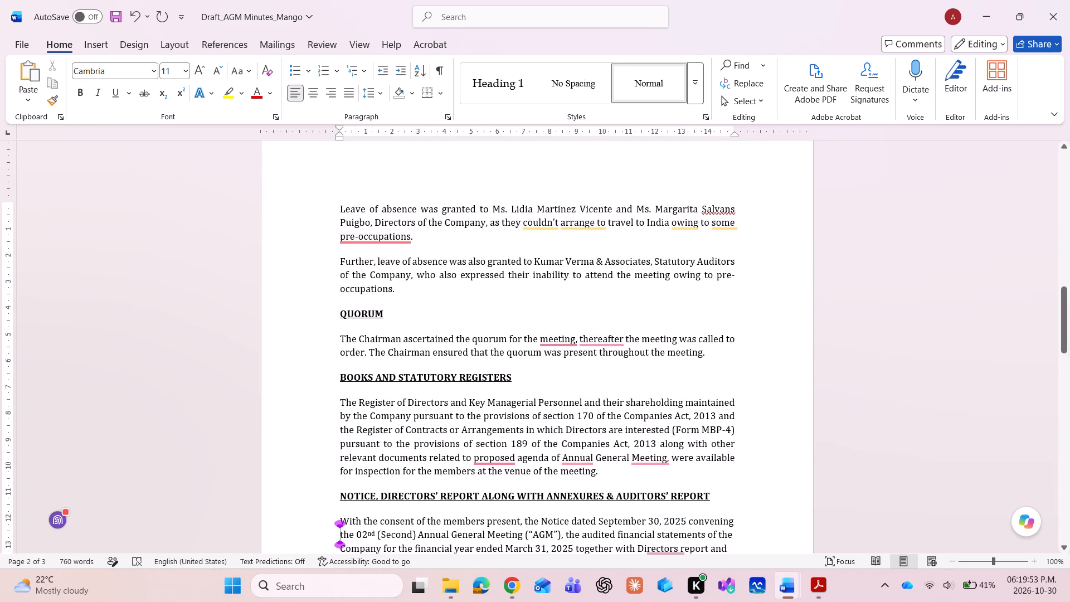
key("ctrl+j")
key("Down")
key("Down")
key("Down")
key("Down")
key("Down")
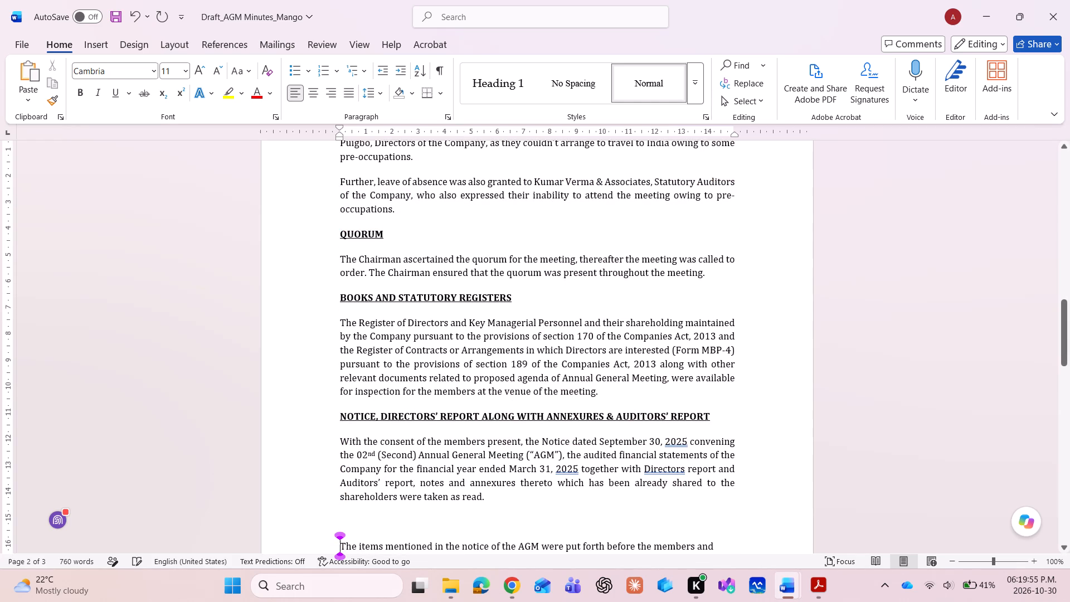
key("Up")
key("Delete")
Justify the paragraph beginning "The items mentioned in the notice" and remove the empty line before ORDINARY BUSINESS.
key("ctrl+j")
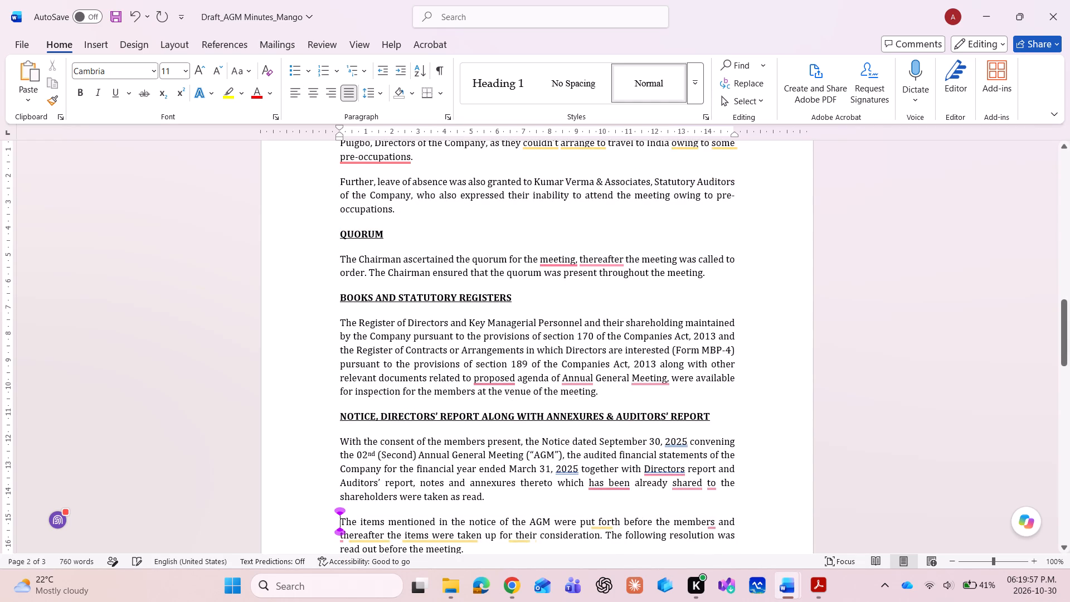
key("Down")
key("Down")
key("Down")
key("Down")
key("Up")
key("Delete")
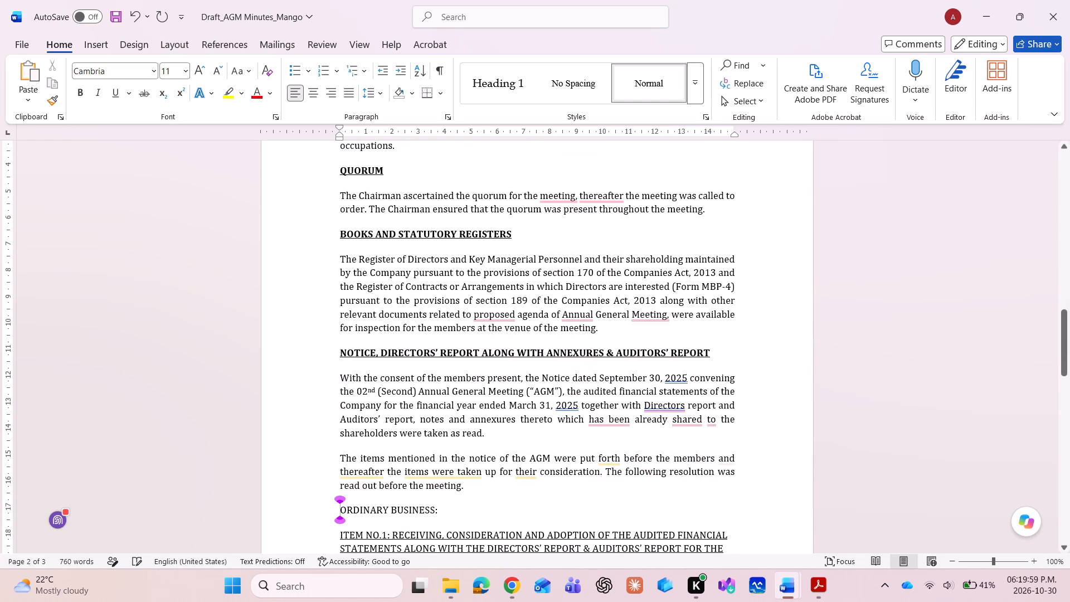
Compare the draft's sections from QUORUM to ITEM NO.1 with the same sections in the 30092025_AGM Minutes_Mango document.
key("Up")
key("Up")
key("Up")
key("Up")
key("Up")
key("Up")
key("Up")
key("Up")
key("Up")
key("Up")
key("Up")
key("Up")
key("Up")
key("Up")
key("Up")
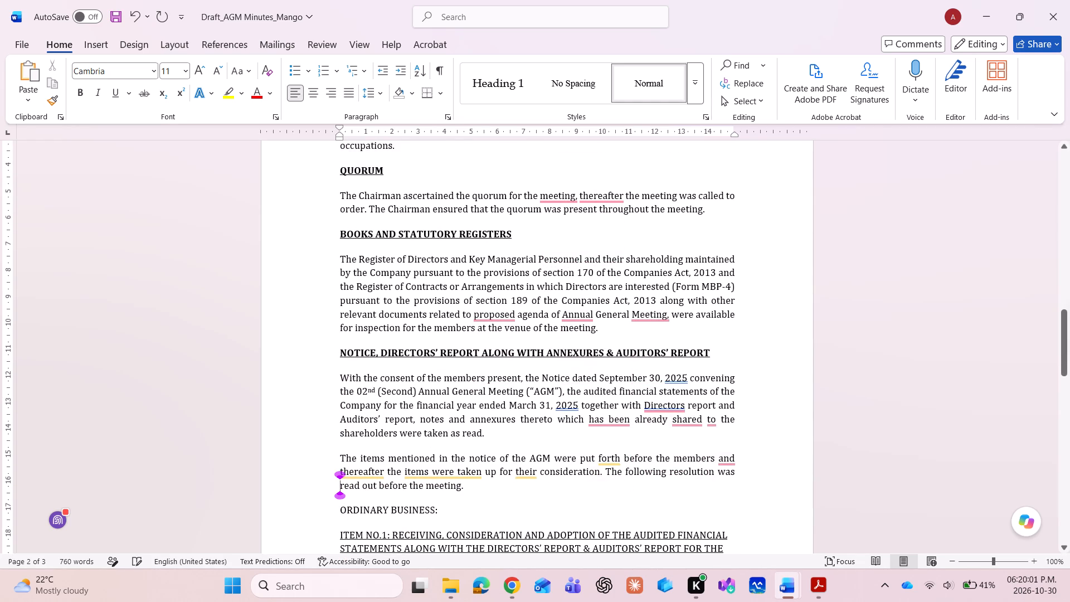
key("alt+Tab")
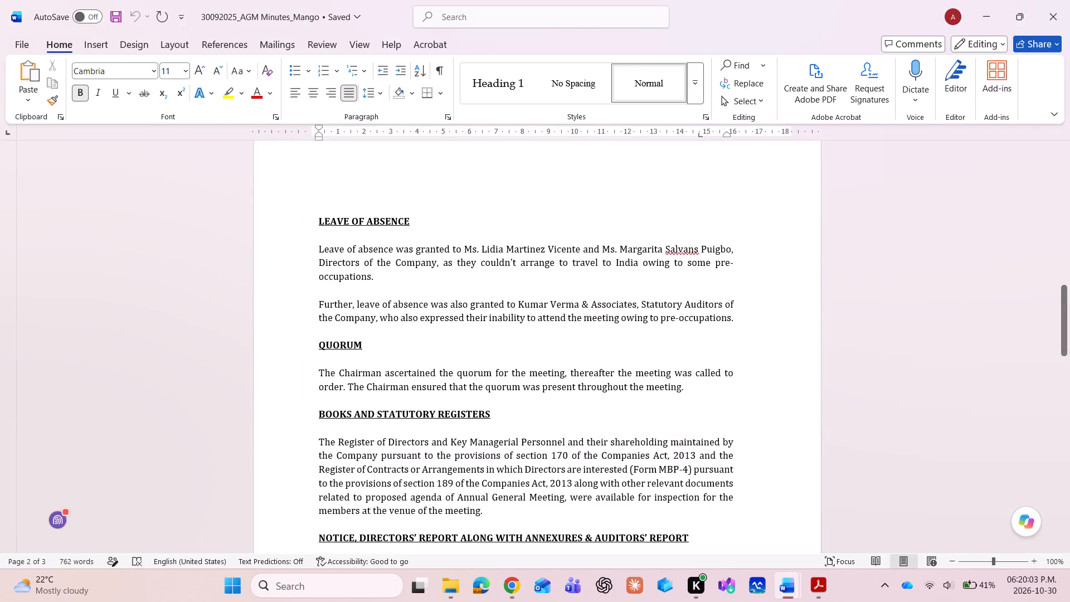
scroll(357, 383, "down", 5)
key("alt+Tab")
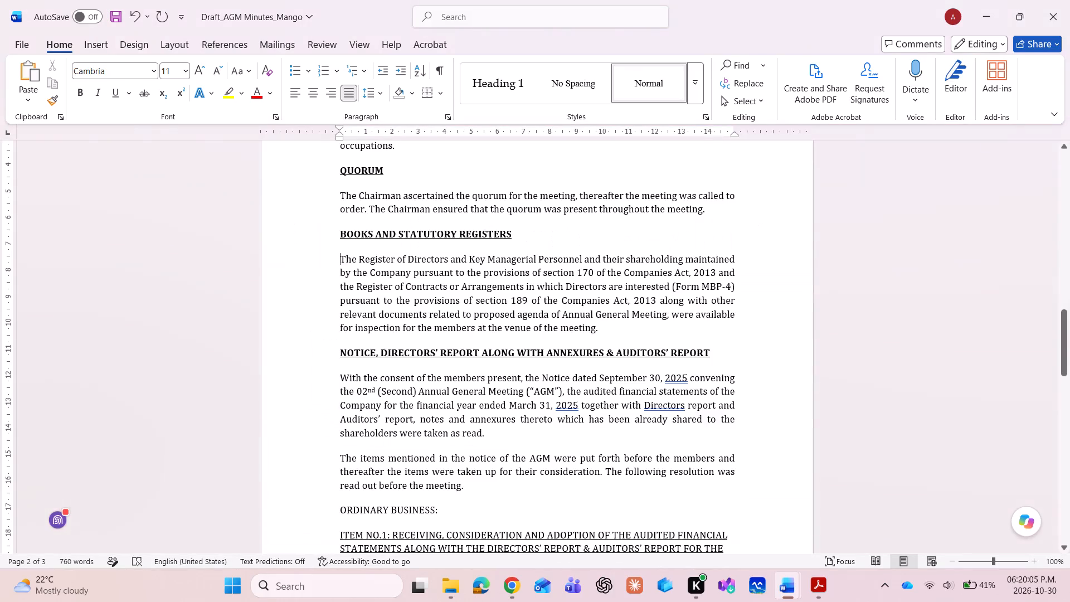
scroll(357, 383, "down", 2)
key("alt+Tab")
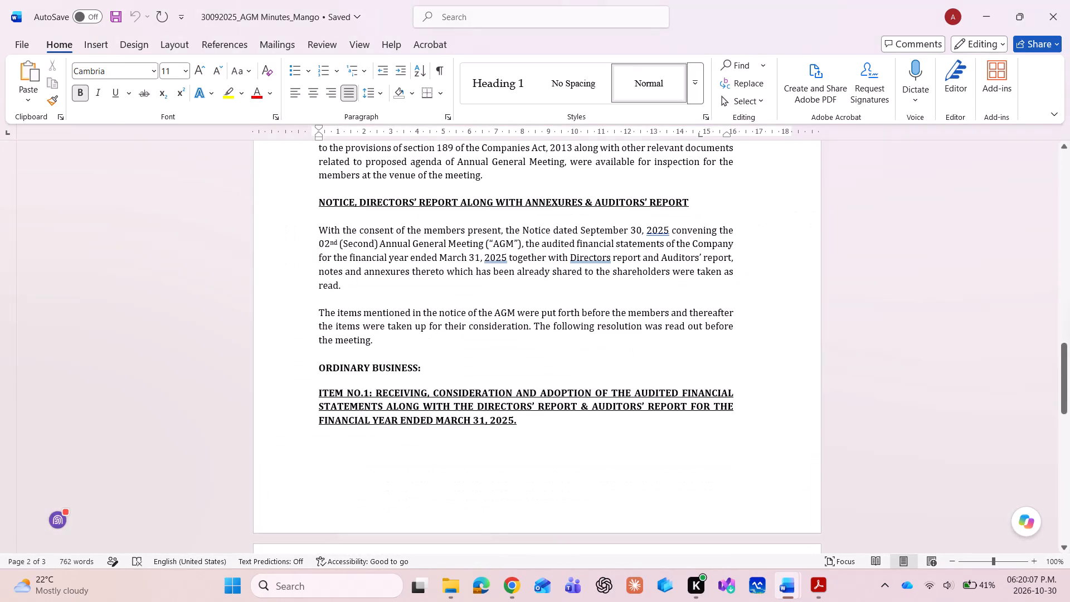
scroll(357, 383, "down", 1)
key("alt+Tab")
Make the ORDINARY BUSINESS: heading in the draft minutes bold.
key("Down")
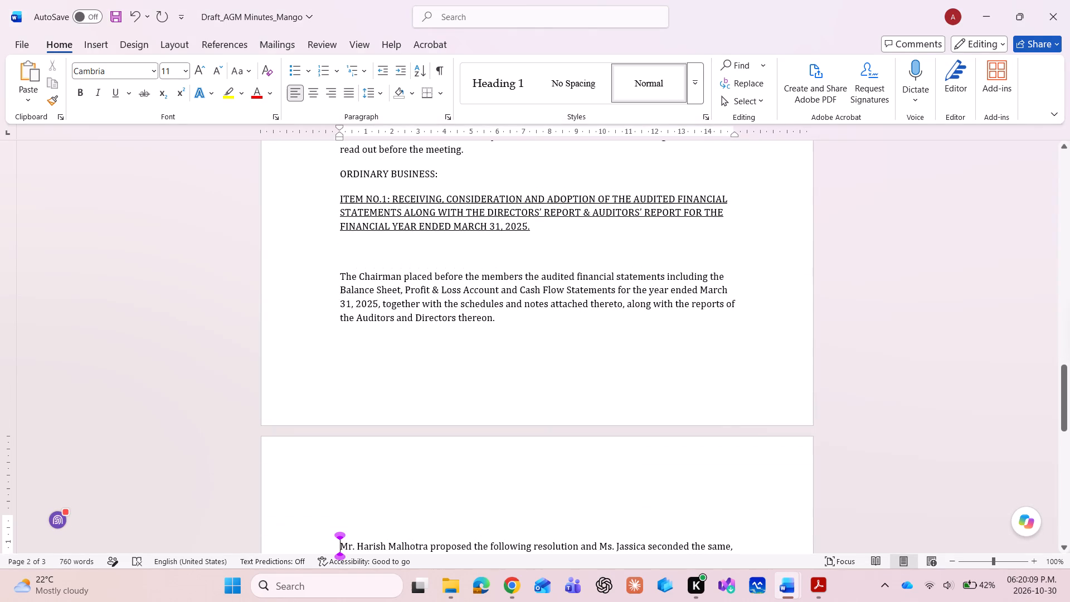
key("Up")
key("Up")
key("Up")
key("Up")
key("Up")
key("Up")
key("Up")
key("Up")
key("Up")
key("Up")
key("shift+Down")
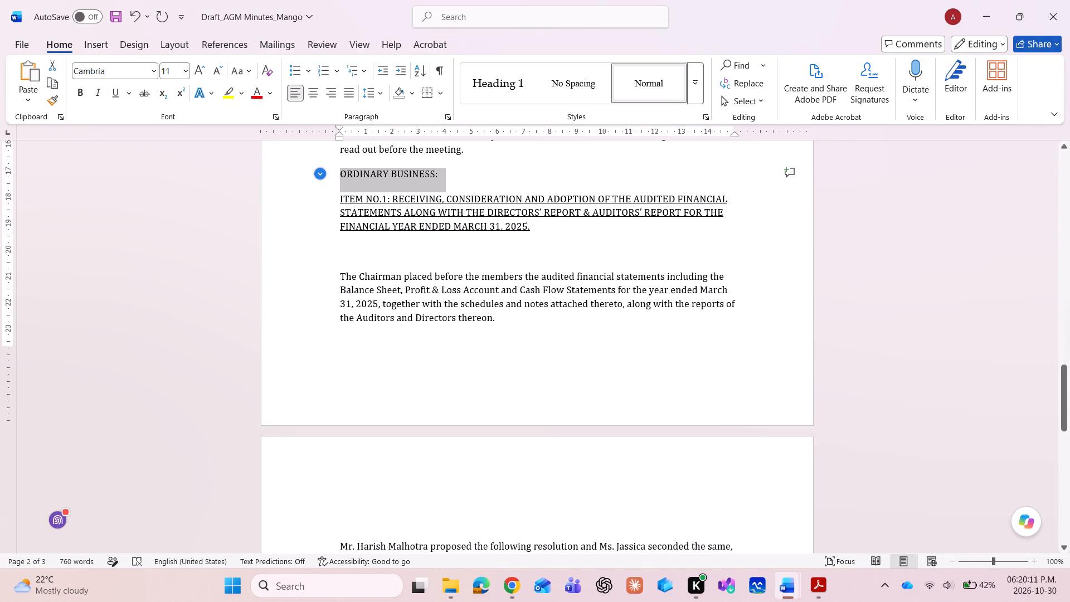
key("ctrl+b")
key("Left")
Make the three-line ITEM NO.1 heading bold and justified, keeping its underline.
key("shift+Down")
key("Down")
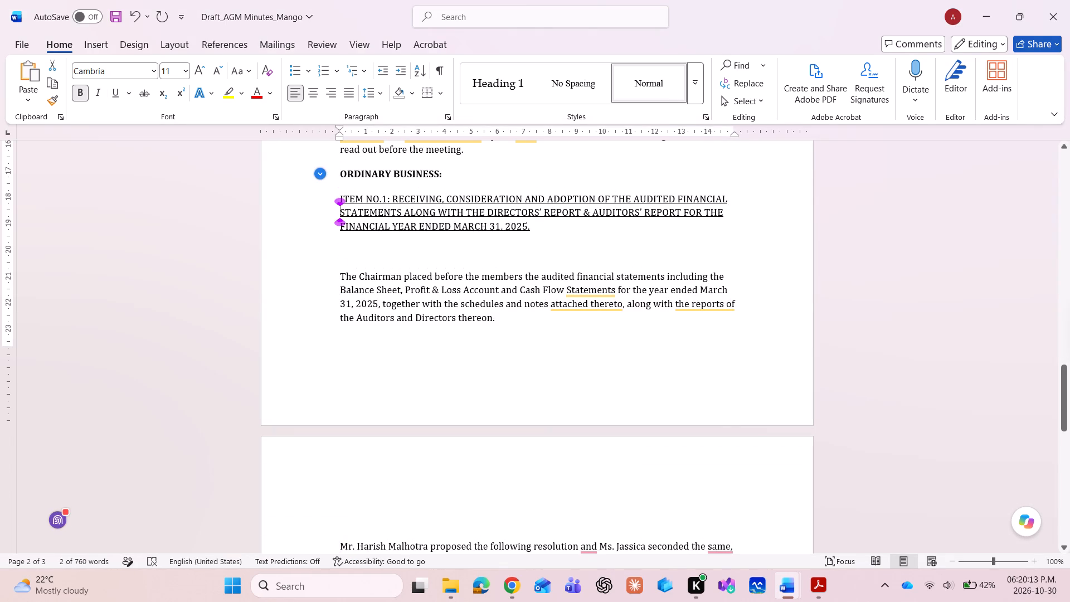
key("Up")
key("shift+Down")
key("shift+Down")
key("shift+Down")
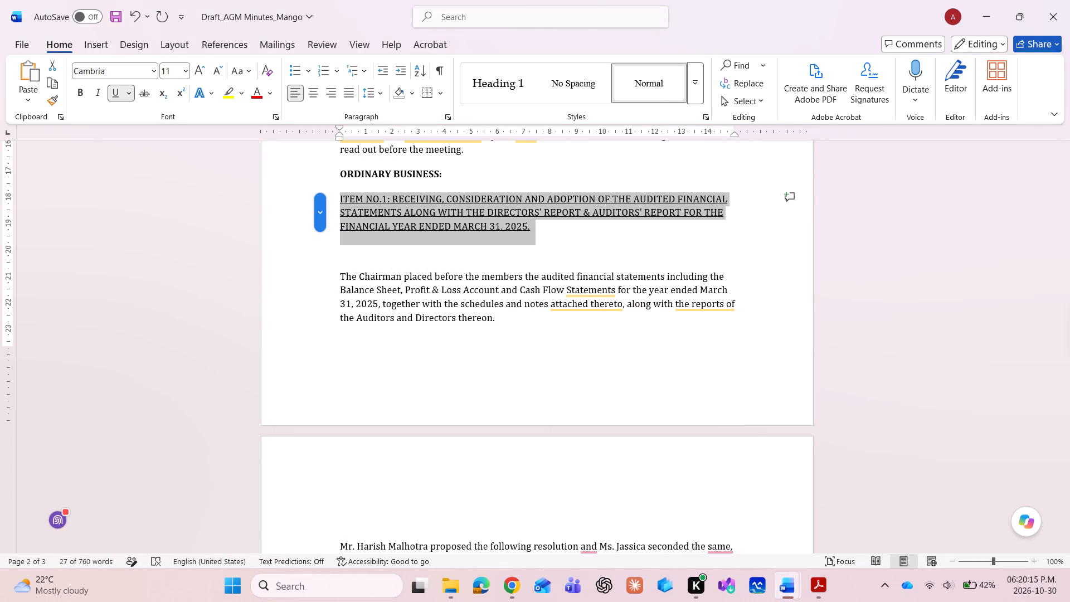
key("ctrl+b")
key("ctrl+j")
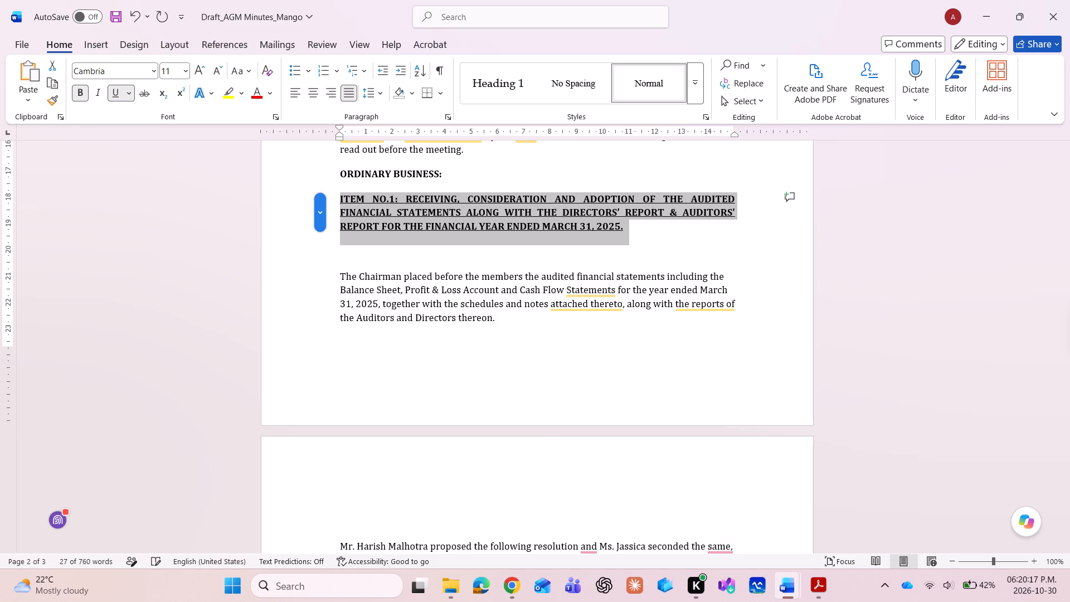
Justify the ORDINARY BUSINESS: heading and remove the empty line below the ITEM NO.1 heading.
key("Up")
key("ctrl+j")
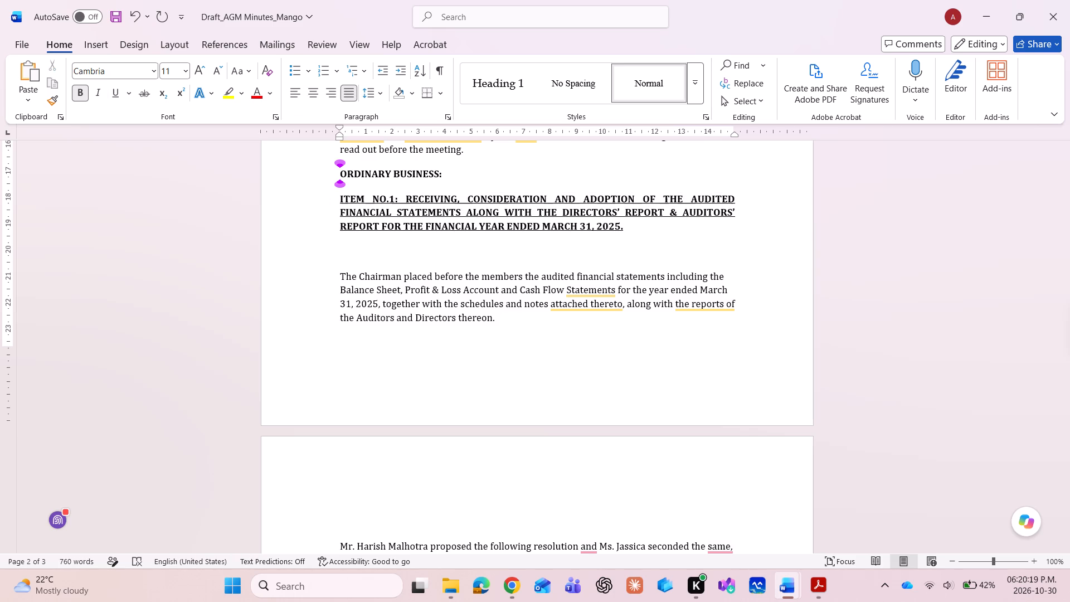
key("Down")
key("Down")
key("Down")
key("Down")
key("Delete")
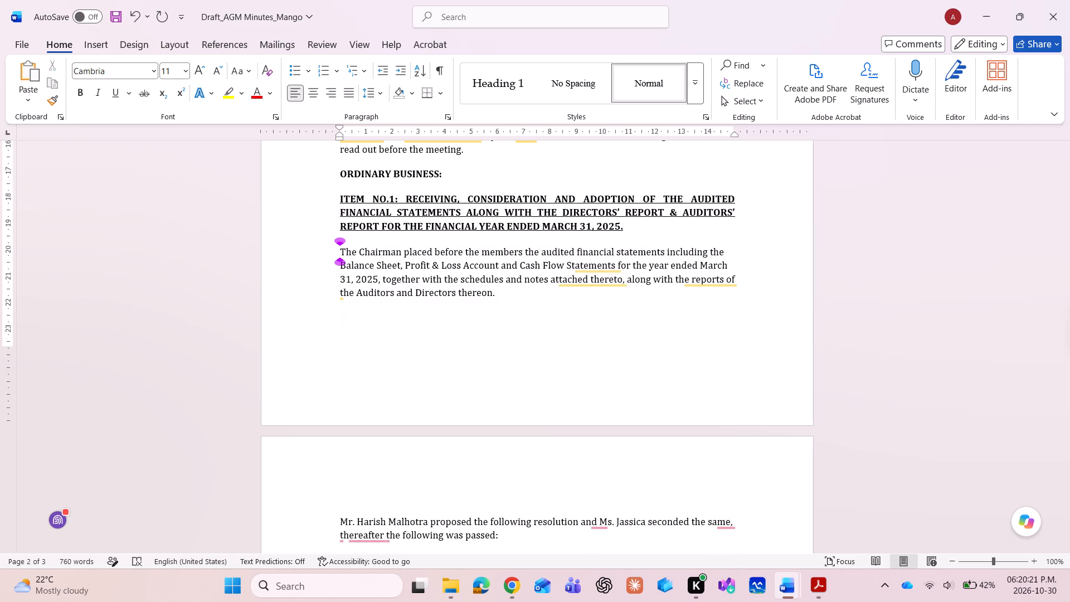
Justify the paragraph beginning "The Chairman placed before the members" and remove the empty line below it.
key("ctrl+j")
key("Down")
key("Down")
key("Down")
key("Down")
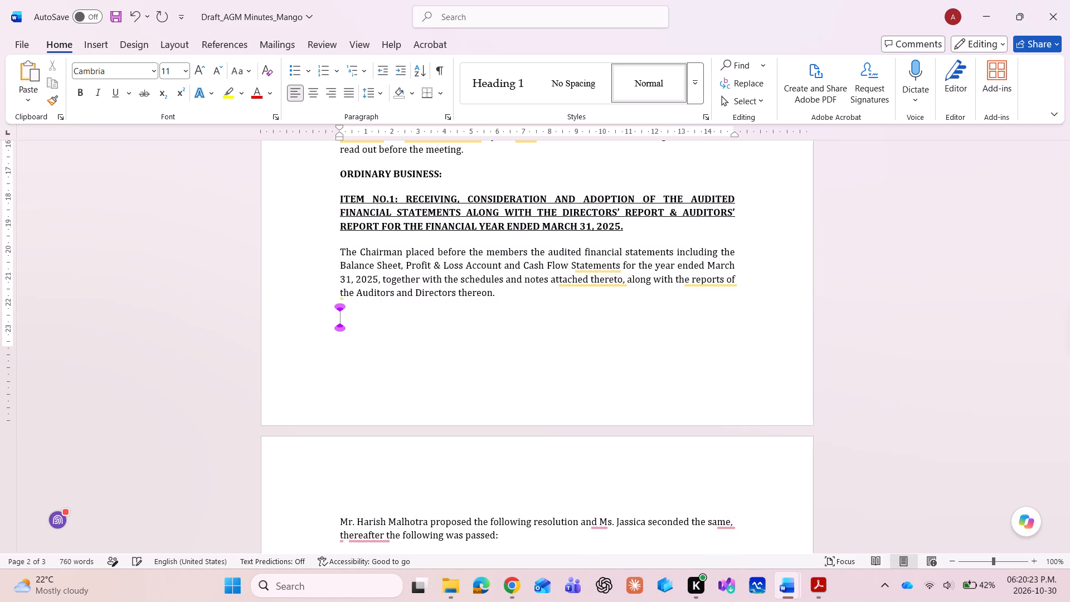
key("Delete")
Justify the paragraph about proposing and seconding the resolution and remove the empty line below it.
key("ctrl+j")
key("Down")
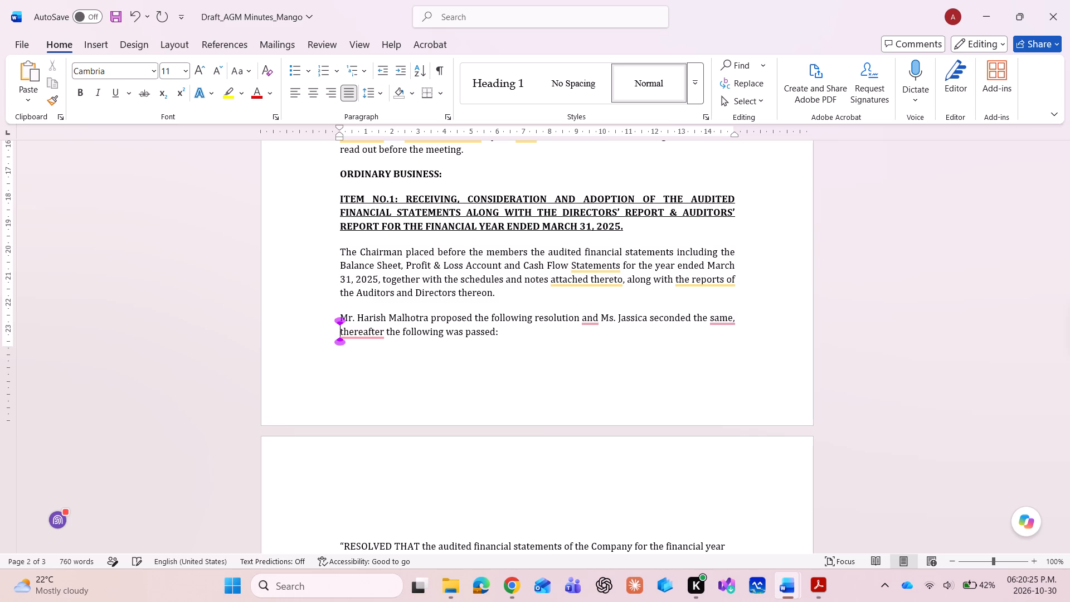
key("Down")
key("Delete")
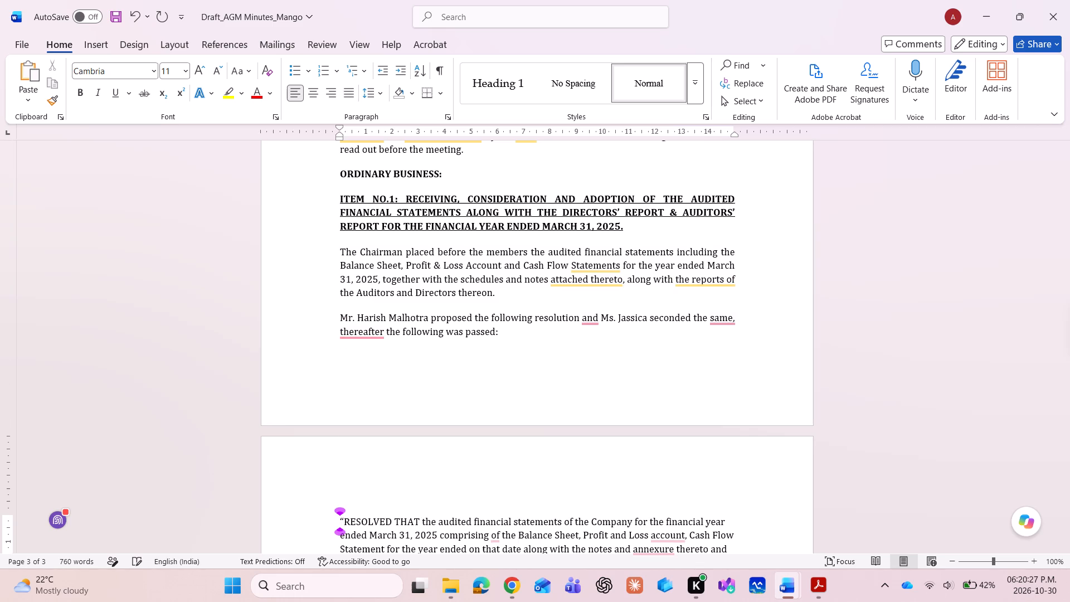
Justify the "RESOLVED THAT" paragraph and remove the empty line below it.
key("ctrl+j")
key("Down")
key("Down")
key("Down")
key("Down")
key("Down")
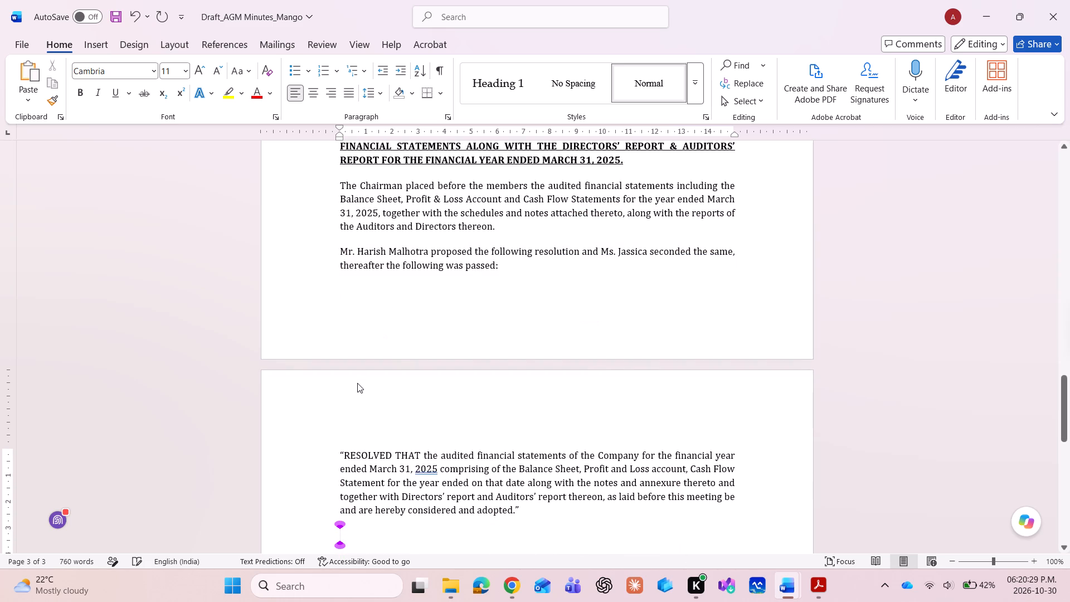
key("Delete")
Justify the paragraph beginning "The resolution was then put to vote" and remove the empty line before VOTE OF THANKS.
key("ctrl+j")
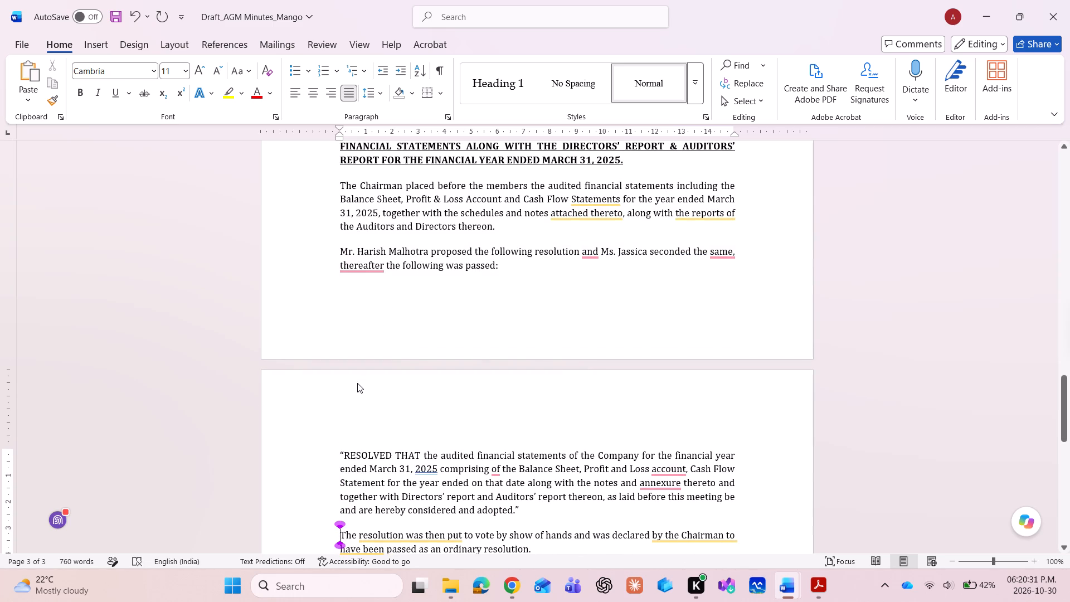
key("Down")
key("Down")
key("Delete")
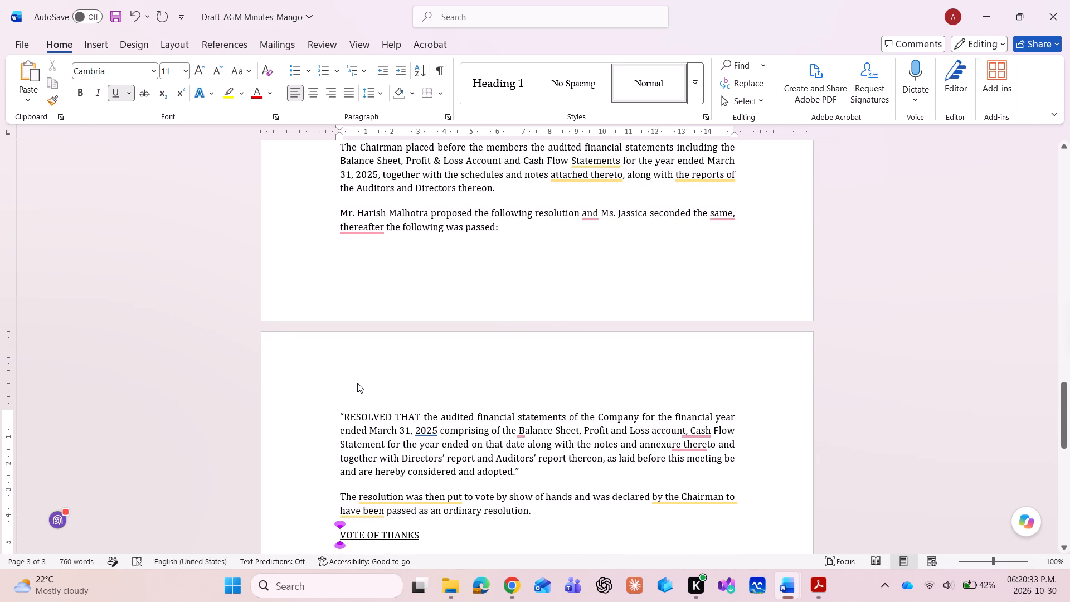
Make the VOTE OF THANKS heading bold as in the reference document, keeping its underline, and remove the empty line below it.
key("alt+Tab")
scroll(357, 383, "down", 5)
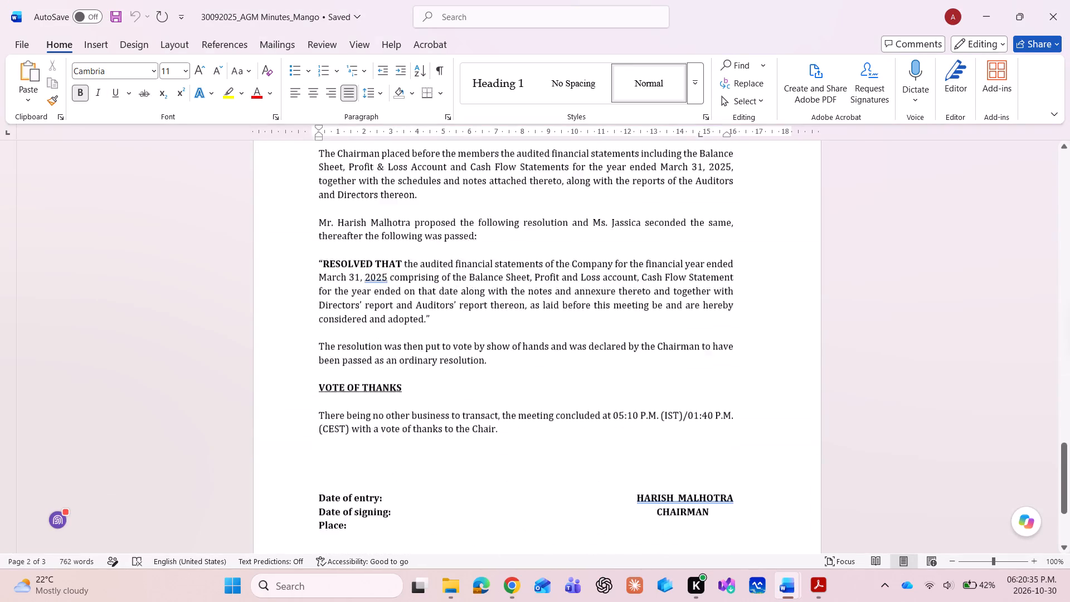
key("alt+Tab")
key("shift+Down")
key("ctrl+b")
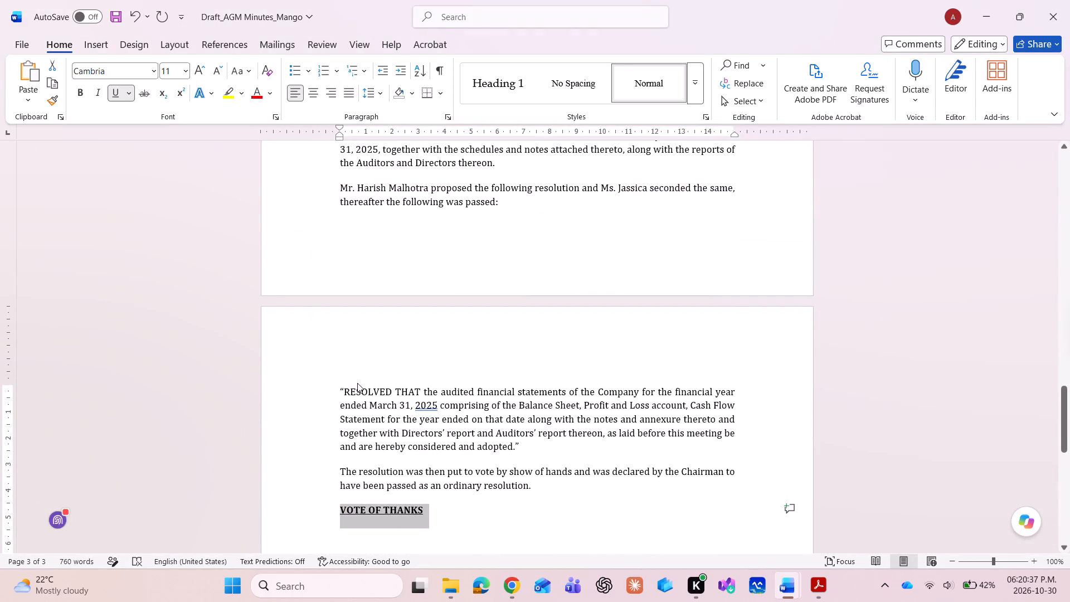
key("Right")
key("Right")
key("Up")
key("Delete")
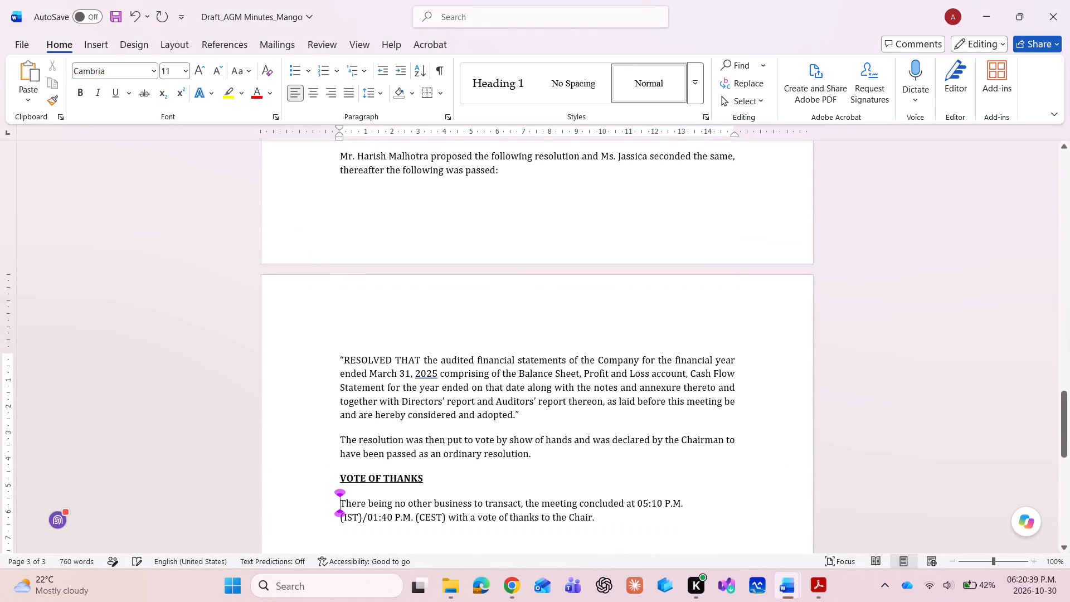
Justify the closing paragraph beginning "There being no other business to transact".
key("ctrl+j")
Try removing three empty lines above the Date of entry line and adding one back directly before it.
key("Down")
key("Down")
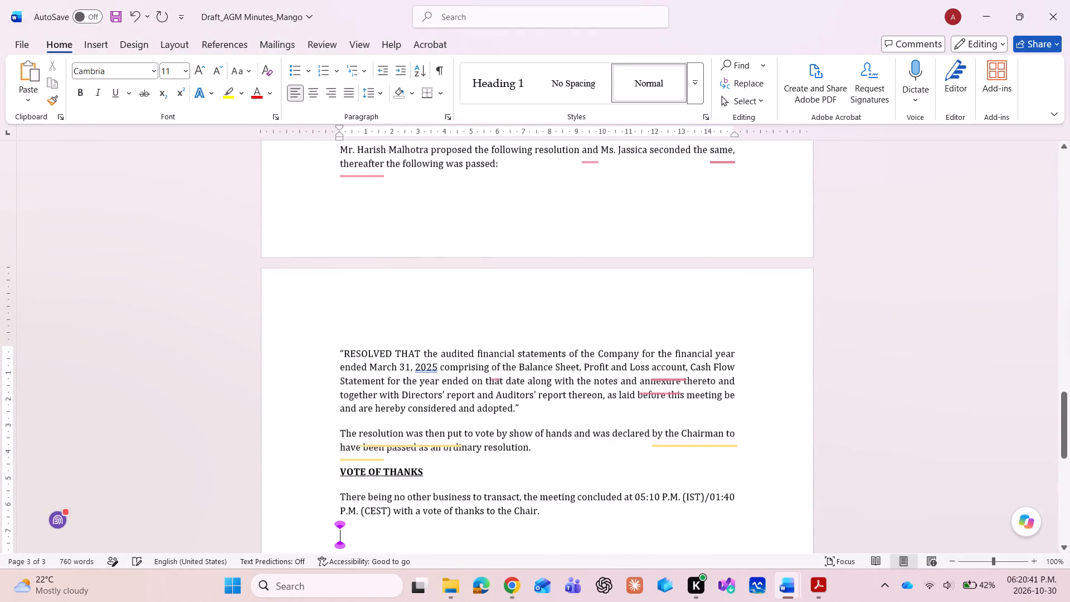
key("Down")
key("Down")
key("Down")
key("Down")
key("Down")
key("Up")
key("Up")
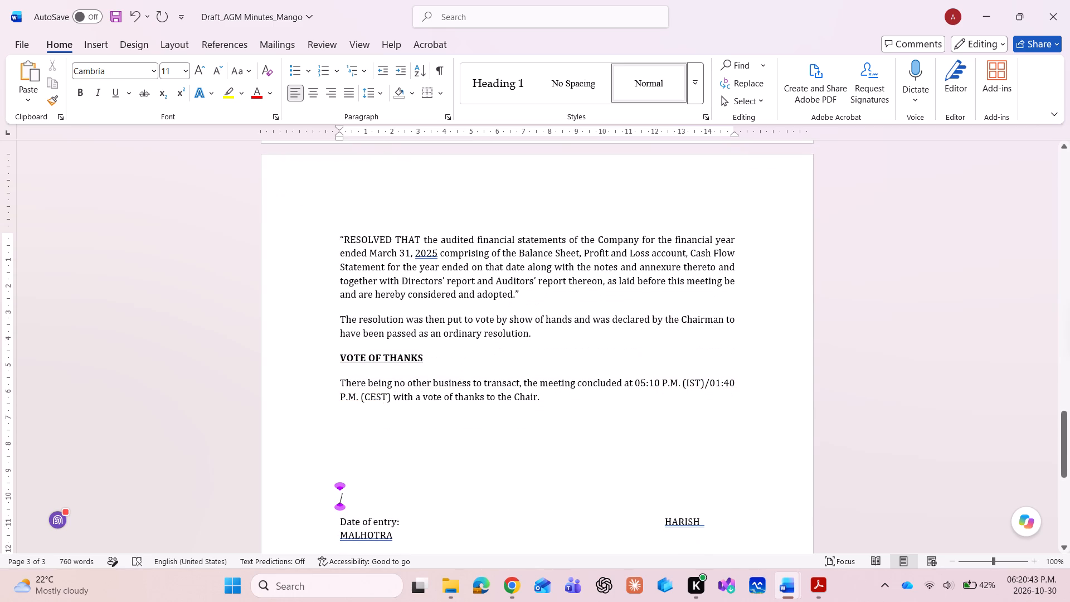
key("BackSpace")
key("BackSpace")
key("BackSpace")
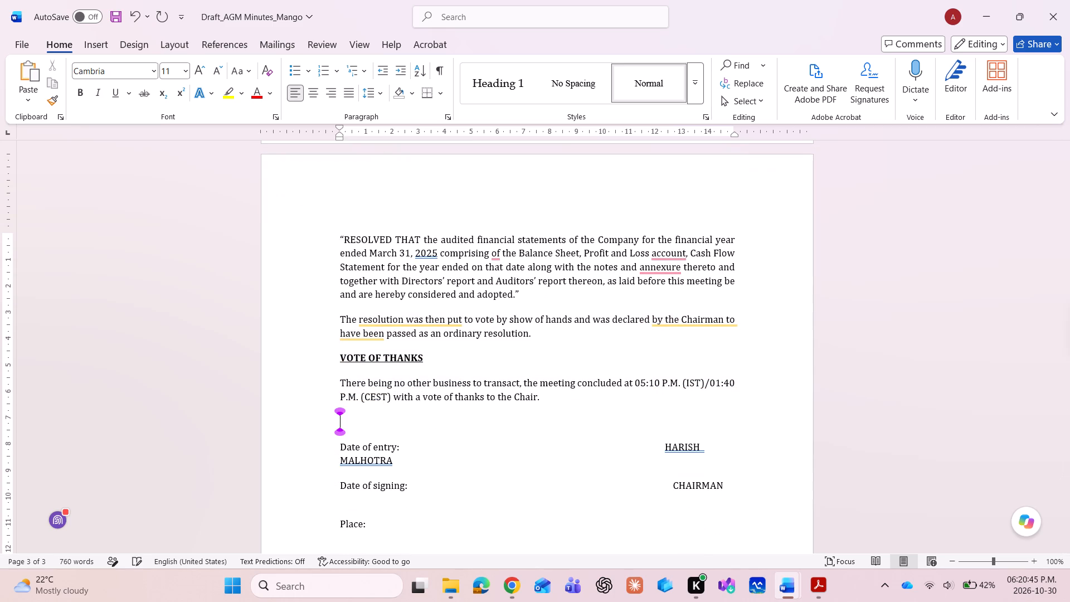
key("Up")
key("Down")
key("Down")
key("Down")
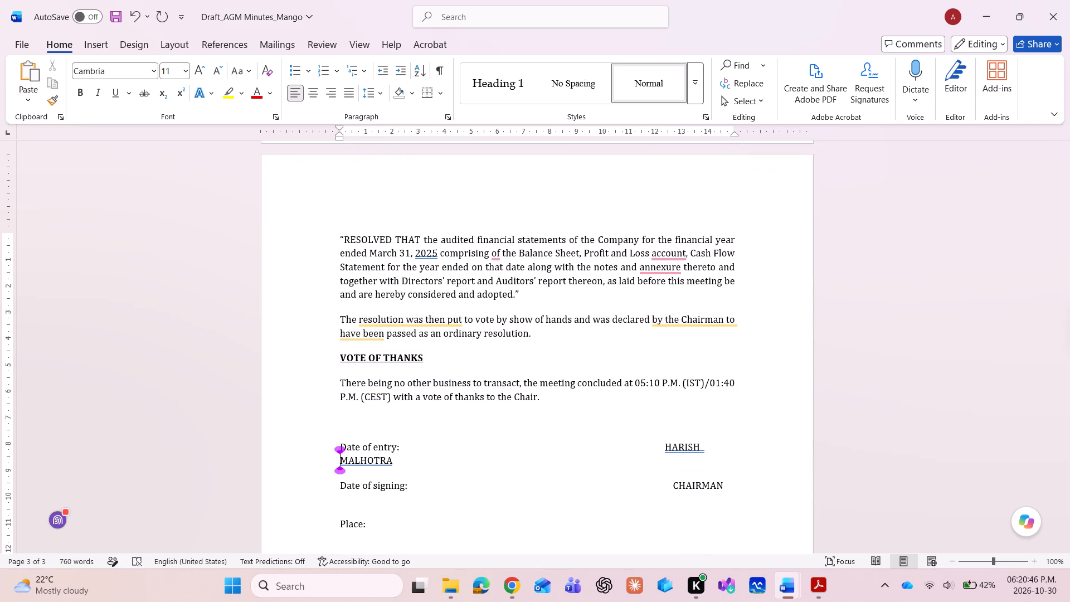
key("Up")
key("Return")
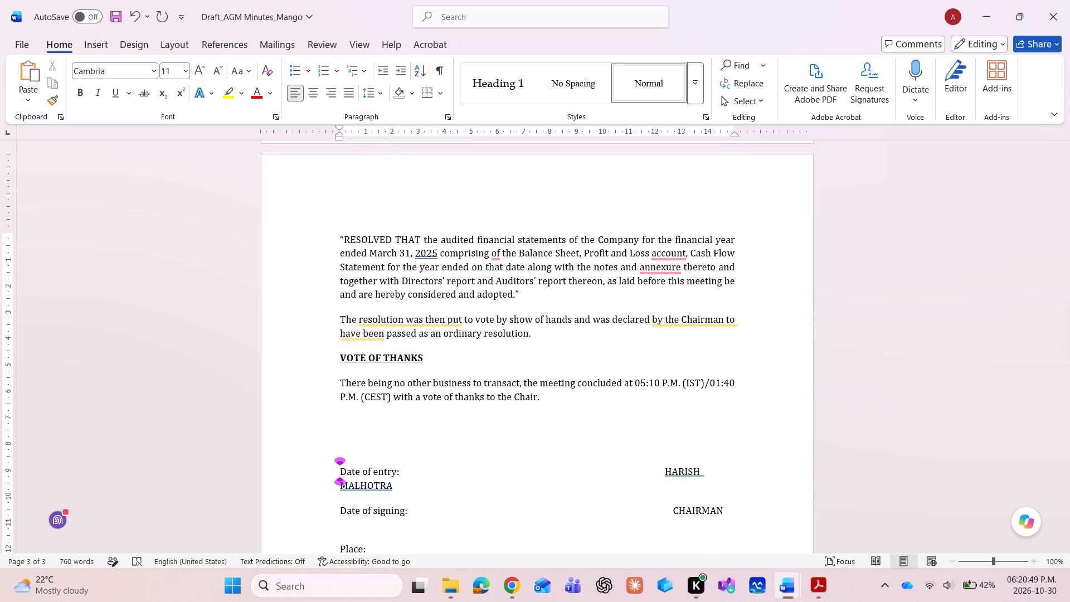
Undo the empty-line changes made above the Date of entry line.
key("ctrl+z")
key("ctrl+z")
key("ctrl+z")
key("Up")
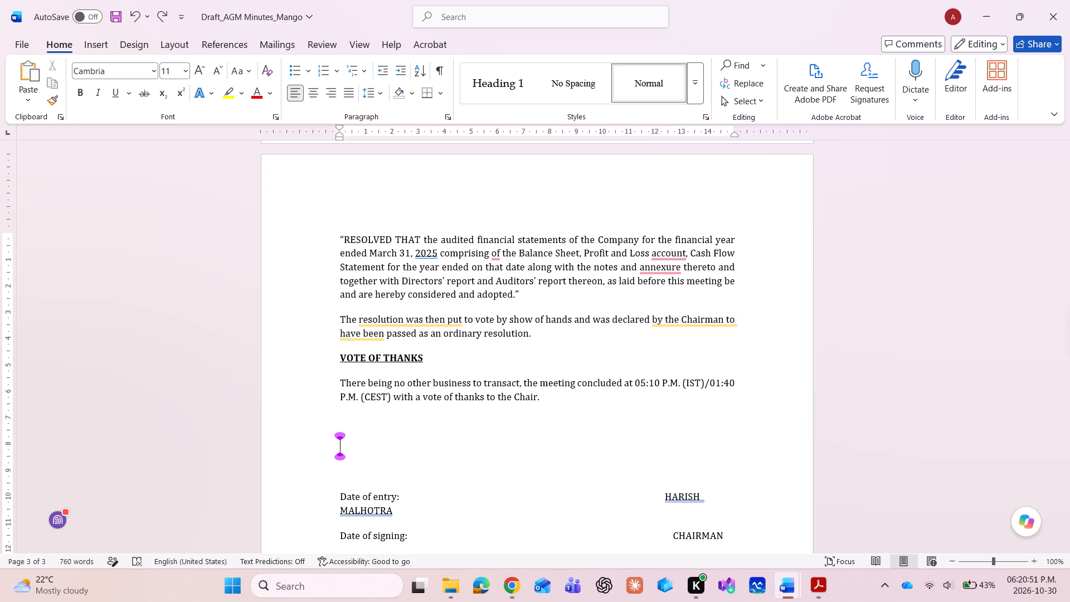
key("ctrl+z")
Adjust the gap between the closing paragraph and the Date of entry line to three empty lines.
key("Up")
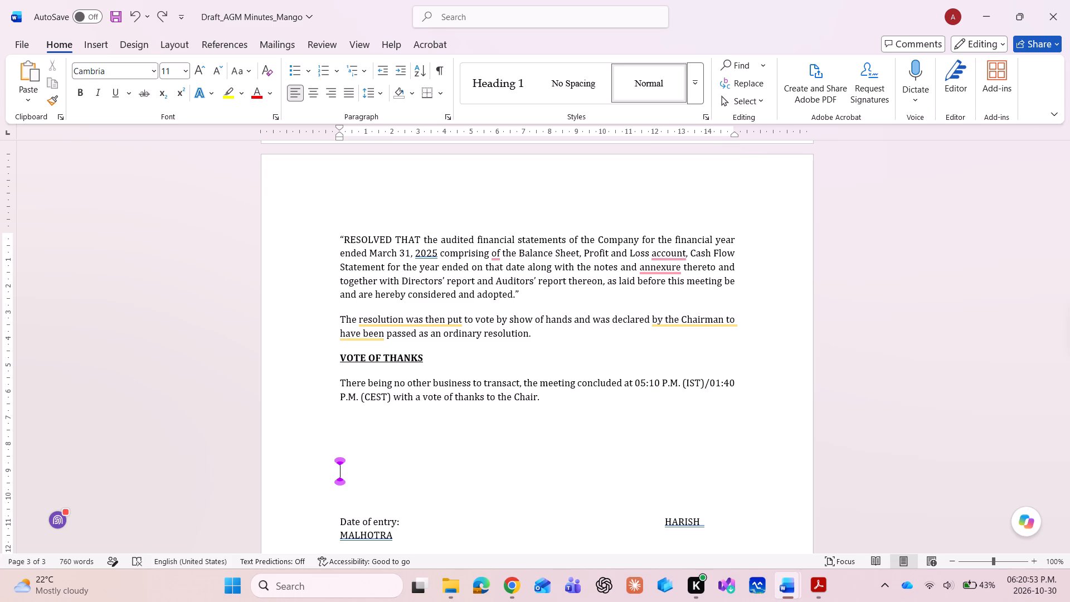
key("Delete")
key("Delete")
key("Up")
key("Up")
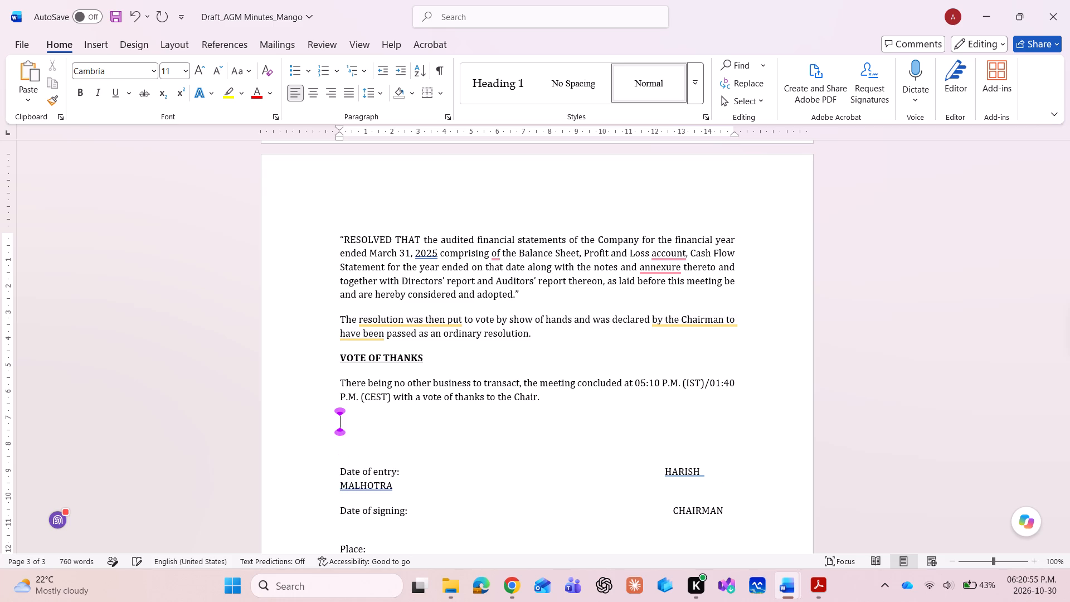
key("Down")
key("Up")
key("Return")
key("Up")
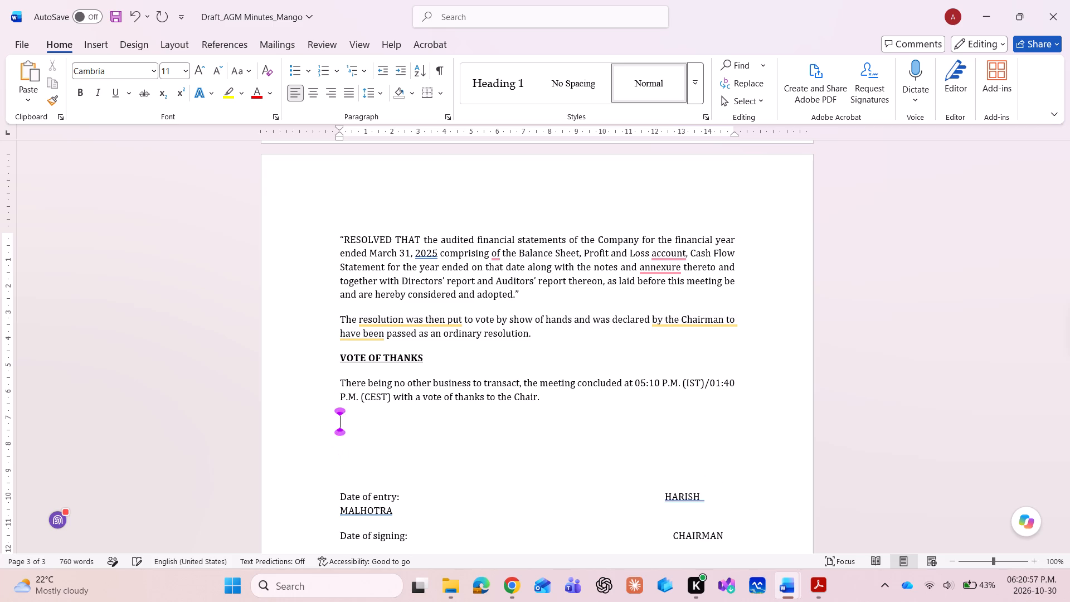
key("Up")
key("Up")
key("Down")
key("Down")
key("Up")
key("Down")
key("Down")
key("Down")
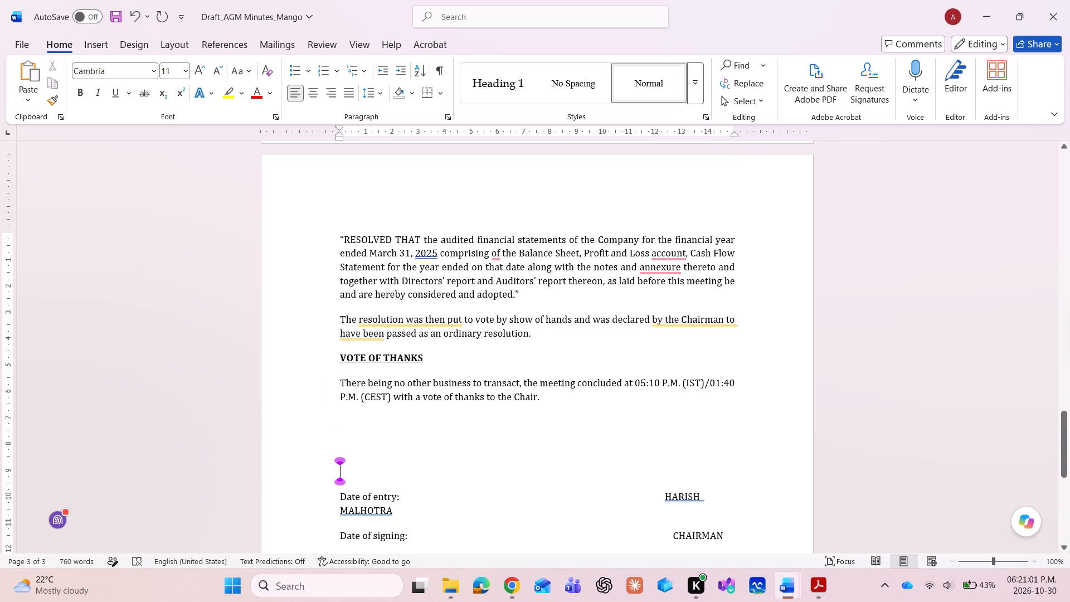
Compare the end of the draft minutes, including its signature block, with the 30092025_AGM Minutes_Mango document.
scroll(420, 420, "down", 3)
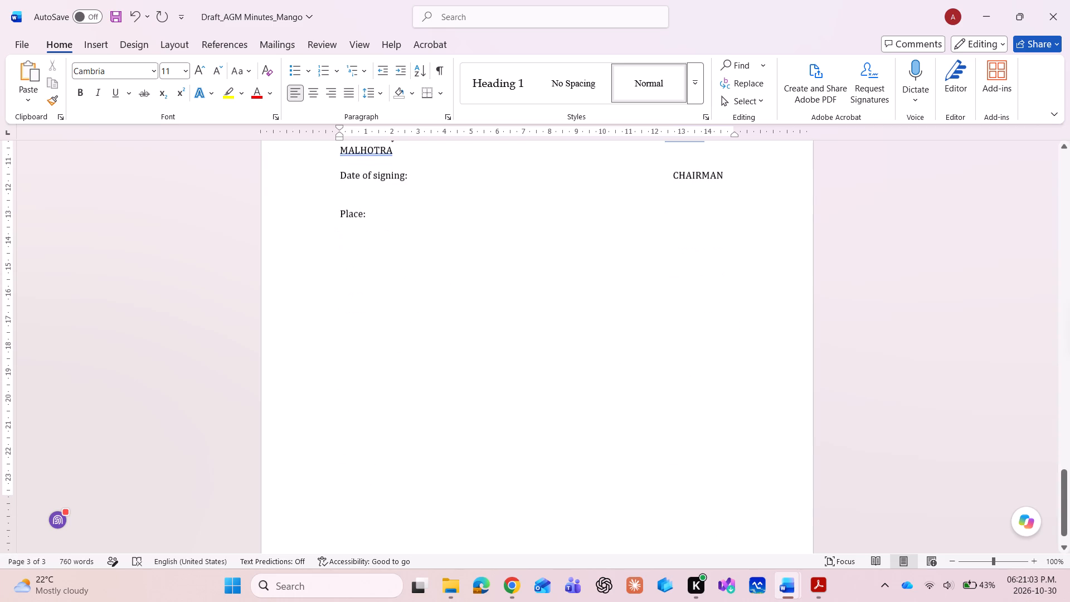
left_click(483, 452)
left_click(563, 501)
scroll(563, 501, "down", 1)
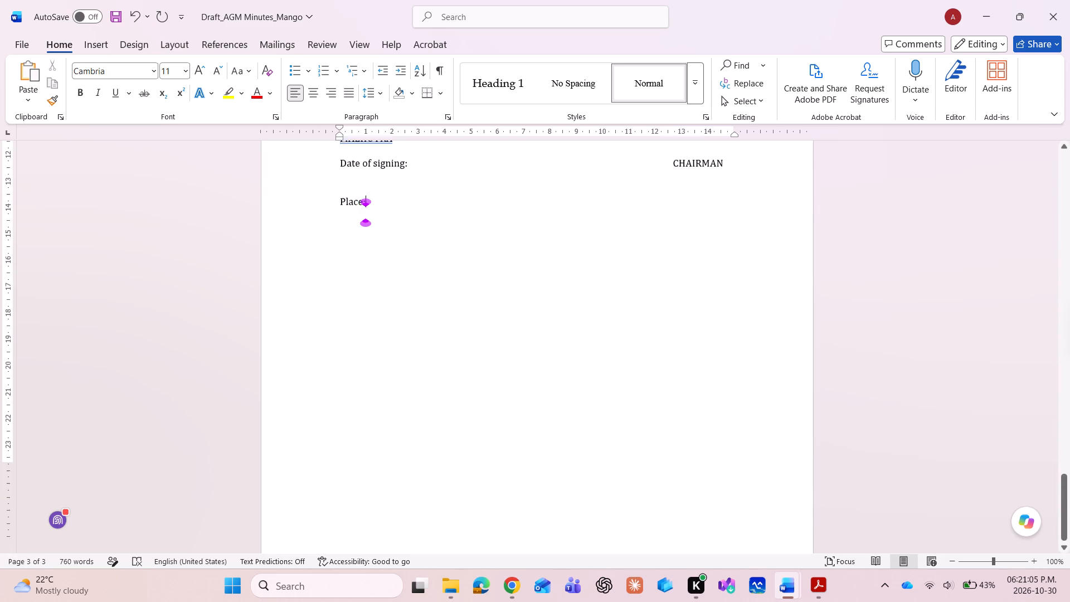
scroll(563, 501, "down", 1)
scroll(563, 501, "up", 8)
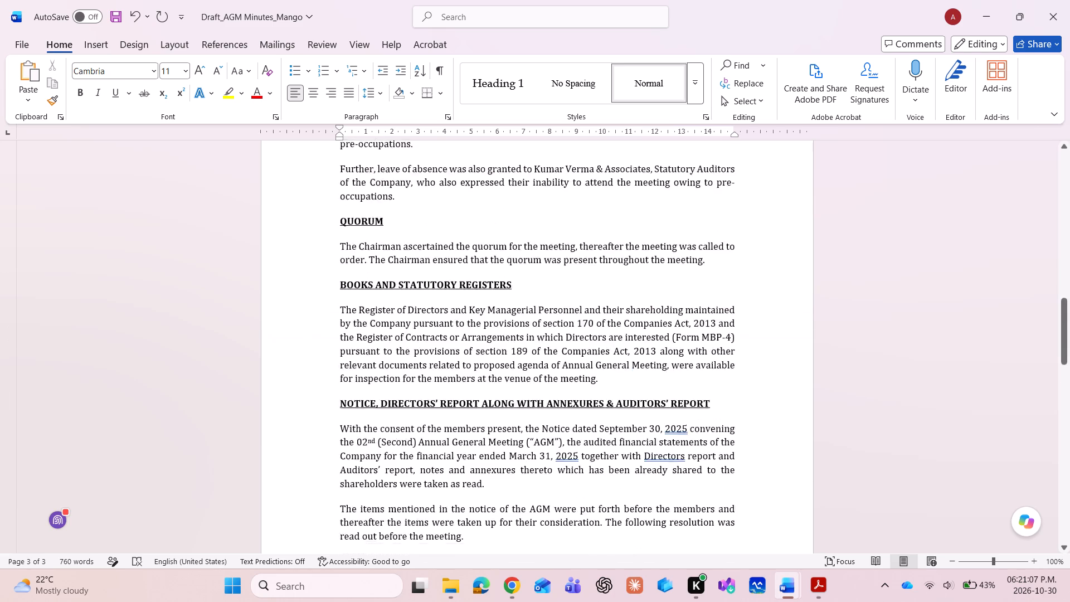
scroll(563, 501, "up", 5)
key("alt+Tab")
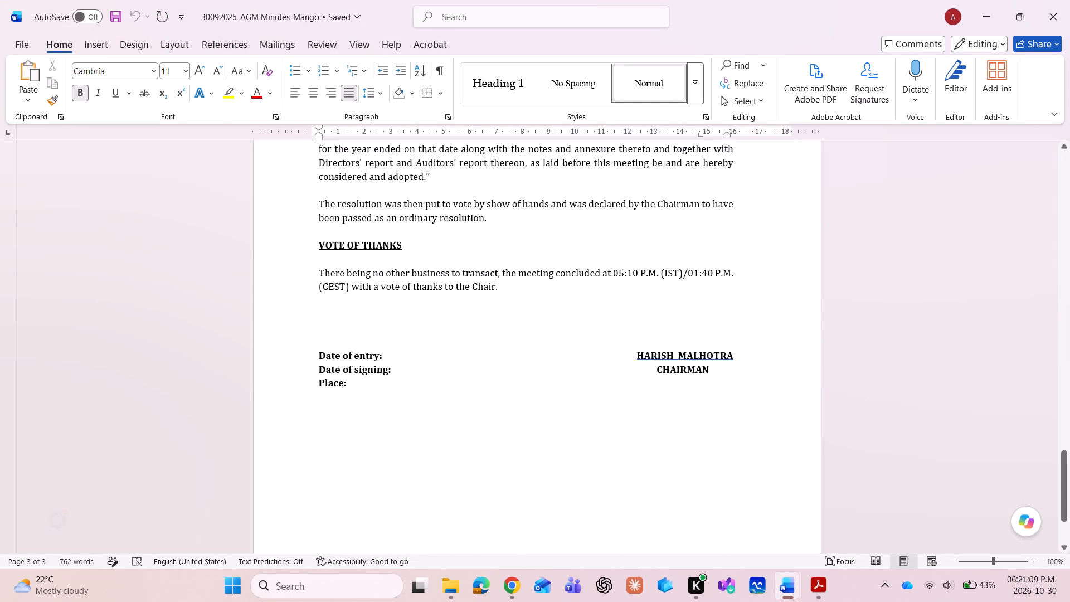
key("alt+Tab")
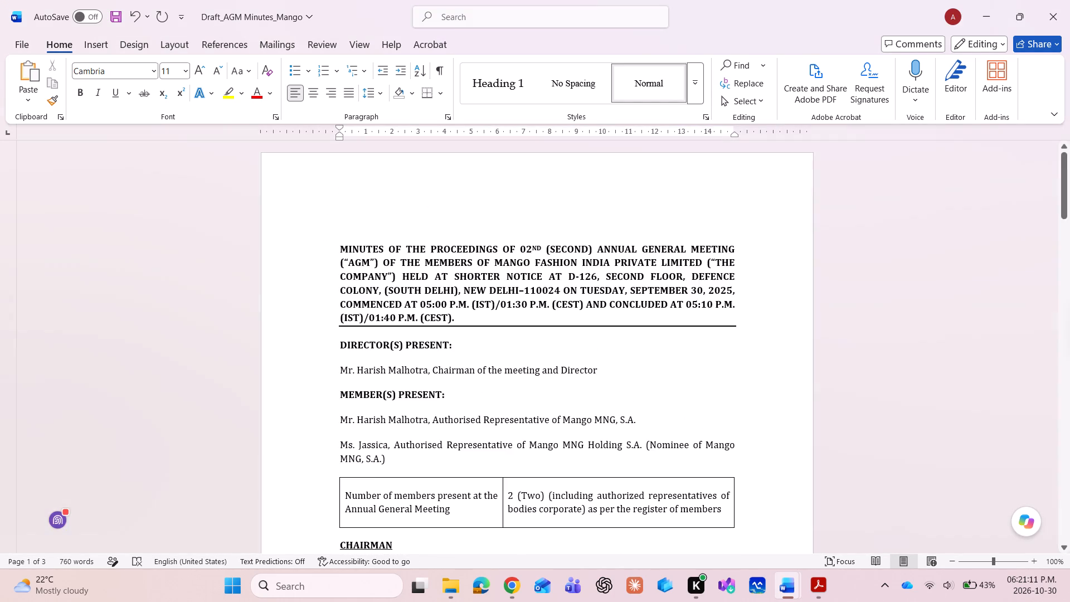
scroll(434, 373, "down", 12)
key("alt+Tab")
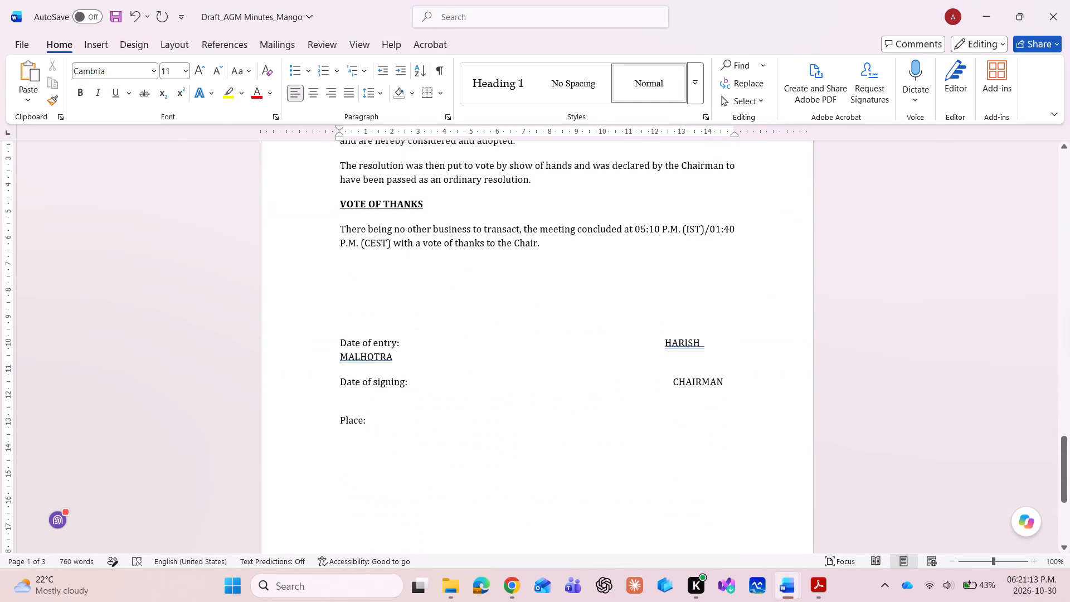
key("alt+Tab")
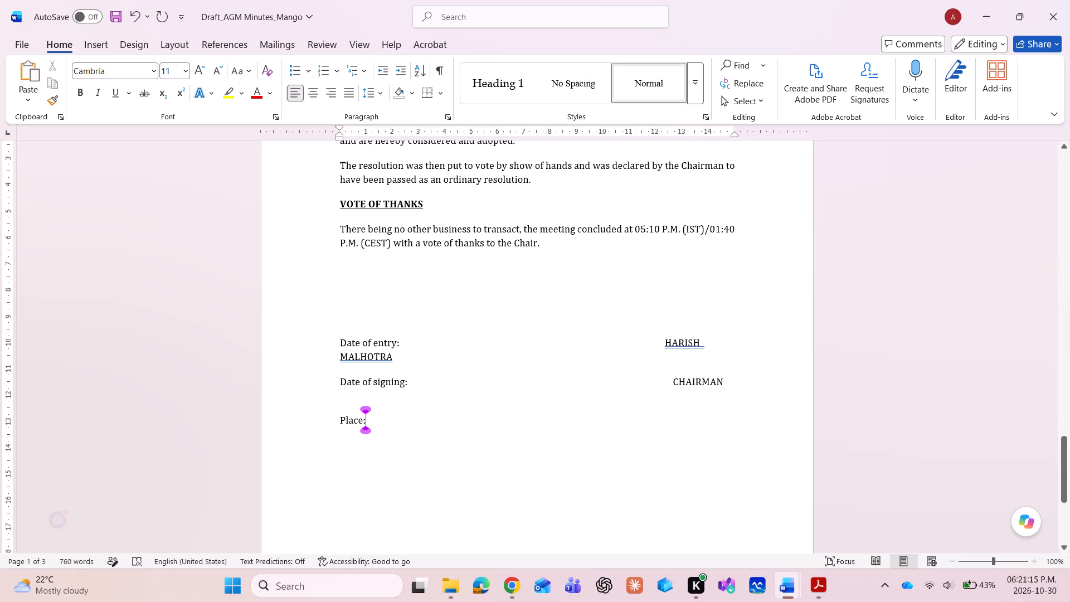
Trim the spaces before the chairman's name on the Date of entry line so the full name fits on that line.
left_click(620, 338)
key("Delete")
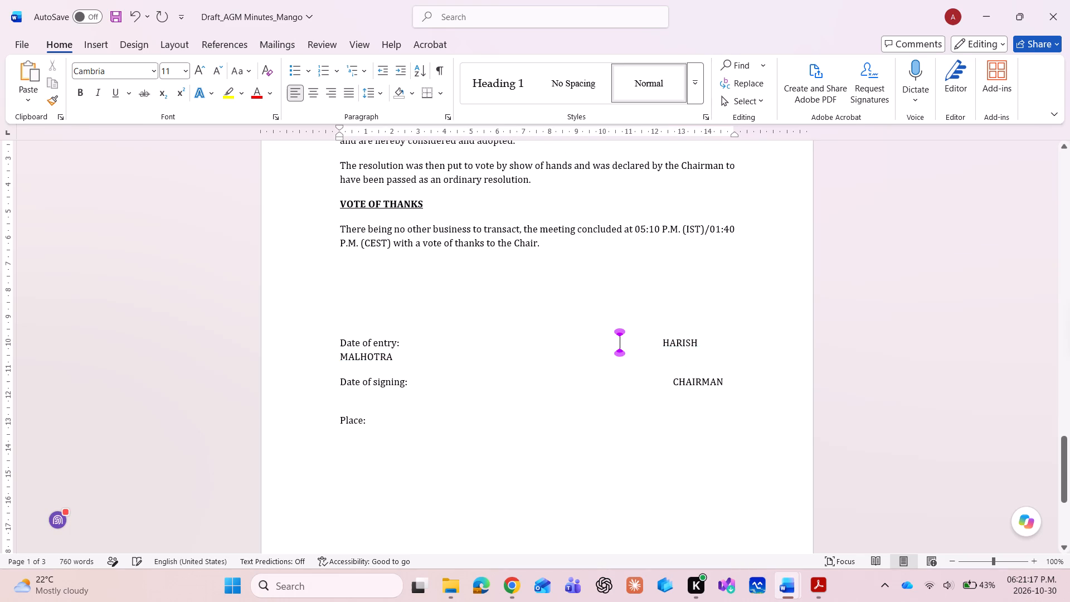
key("BackSpace")
key("BackSpace")
key("BackSpace")
key("BackSpace")
key("BackSpace")
key("BackSpace")
key("BackSpace")
key("BackSpace")
key("BackSpace")
key("BackSpace")
key("BackSpace")
key("BackSpace")
key("BackSpace")
key("BackSpace")
key("BackSpace")
key("BackSpace")
key("BackSpace")
key("BackSpace")
key("BackSpace")
key("BackSpace")
key("BackSpace")
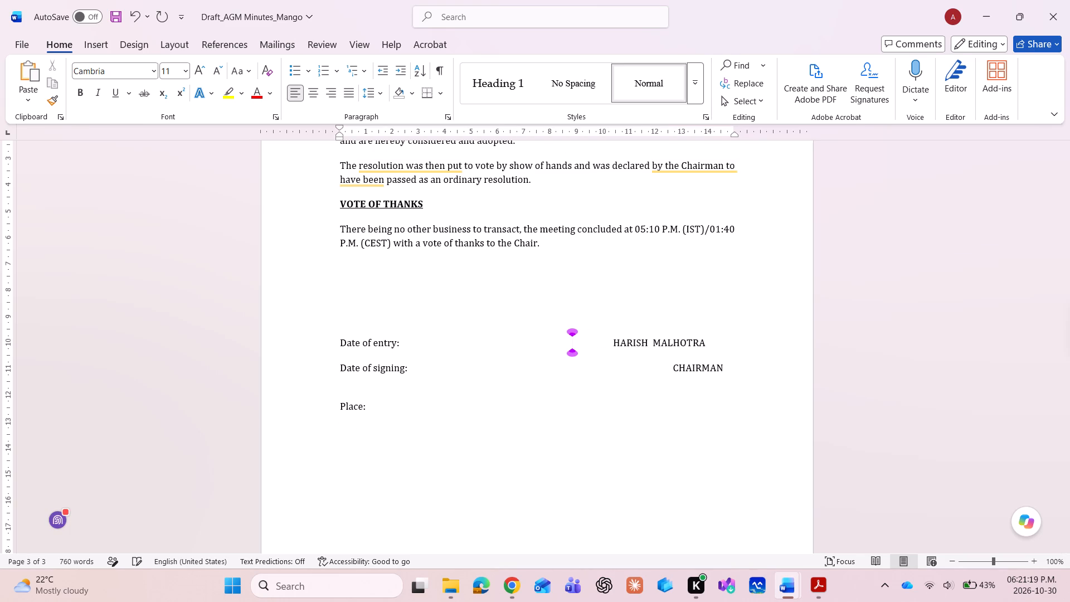
Delete all the remaining spacing between "Date of entry:" and the chairman's name.
key("Right")
key("Right")
key("Right")
key("Right")
key("Right")
key("Right")
key("Right")
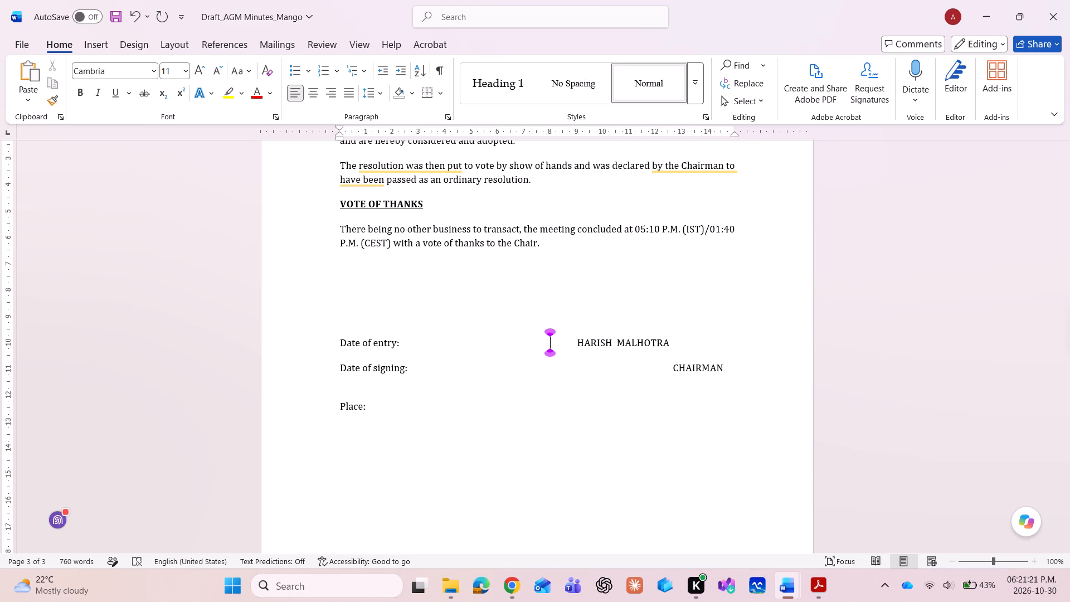
key("Right")
key("Right")
key("Right")
key("Right")
key("Right")
key("Right")
key("Right")
key("Right")
key("Right")
key("Right")
key("Right")
key("Right")
key("shift+Left")
key("shift+Left")
key("shift+Left")
key("shift+Left")
key("shift+Left")
key("shift+Left")
key("shift+Left")
key("shift+Left")
key("shift+Left")
key("shift+Left")
key("shift+Left")
key("shift+Left")
key("shift+Left")
key("shift+Left")
key("shift+Left")
key("shift+Left")
key("shift+Left")
key("shift+Left")
key("shift+Left")
key("shift+Left")
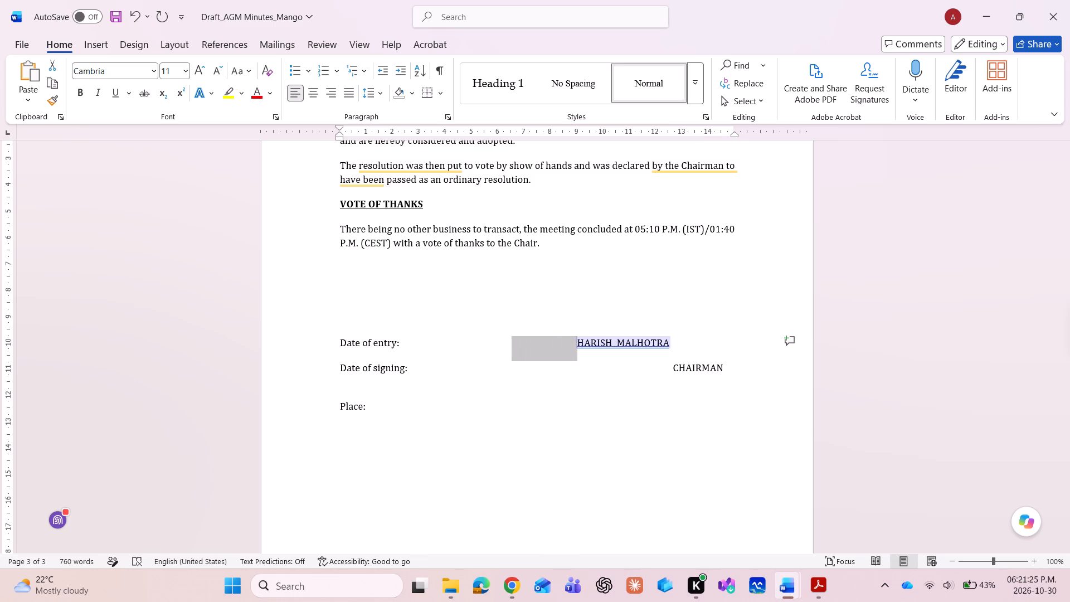
key("shift+Left")
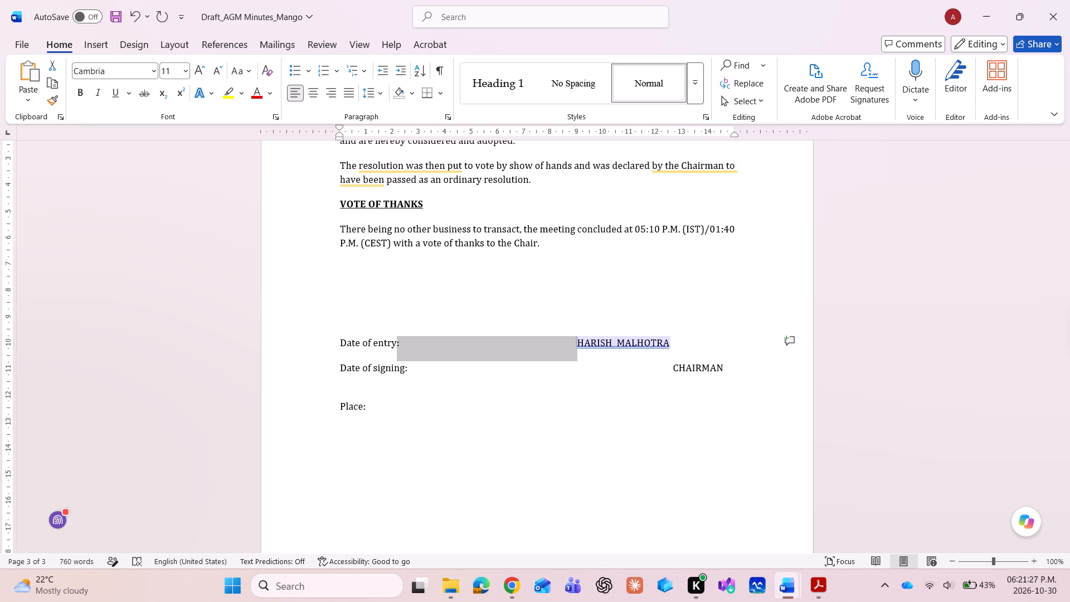
key("shift+Right")
key("BackSpace")
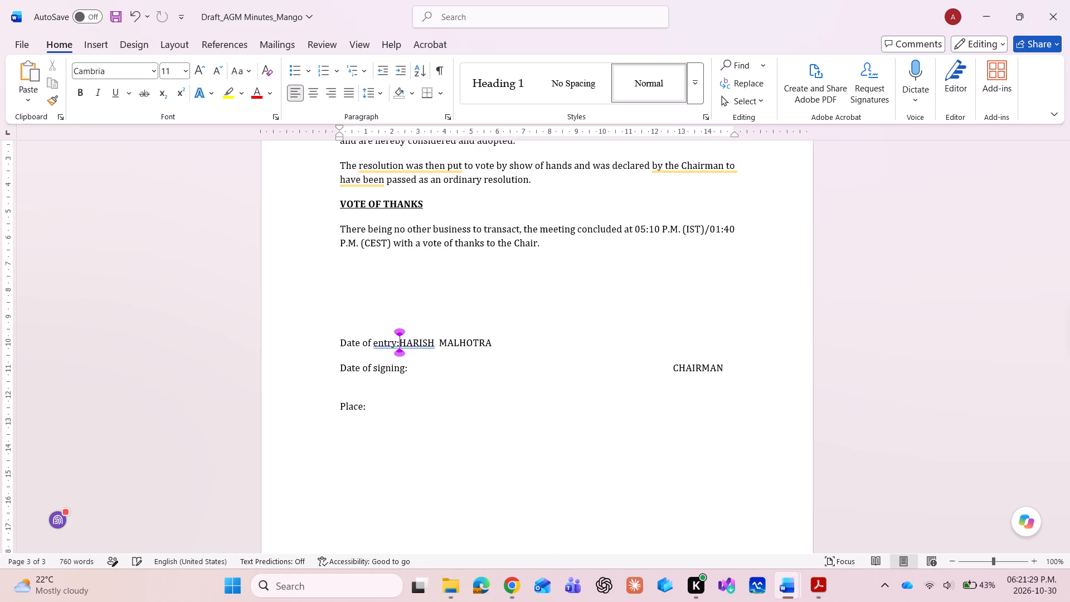
Insert eight tabs after "Date of entry:" so the chairman's name ends at the page's right margin.
key("Tab")
key("Tab")
key("Tab")
key("Tab")
key("Tab")
key("Tab")
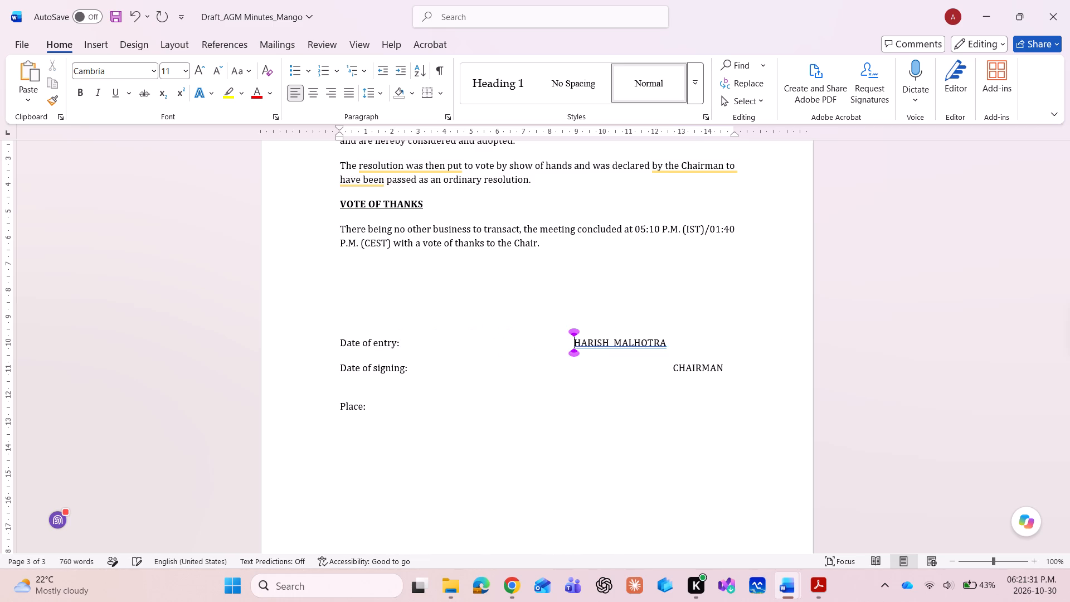
key("Tab")
key("Tab")
key("Tab")
key("BackSpace")
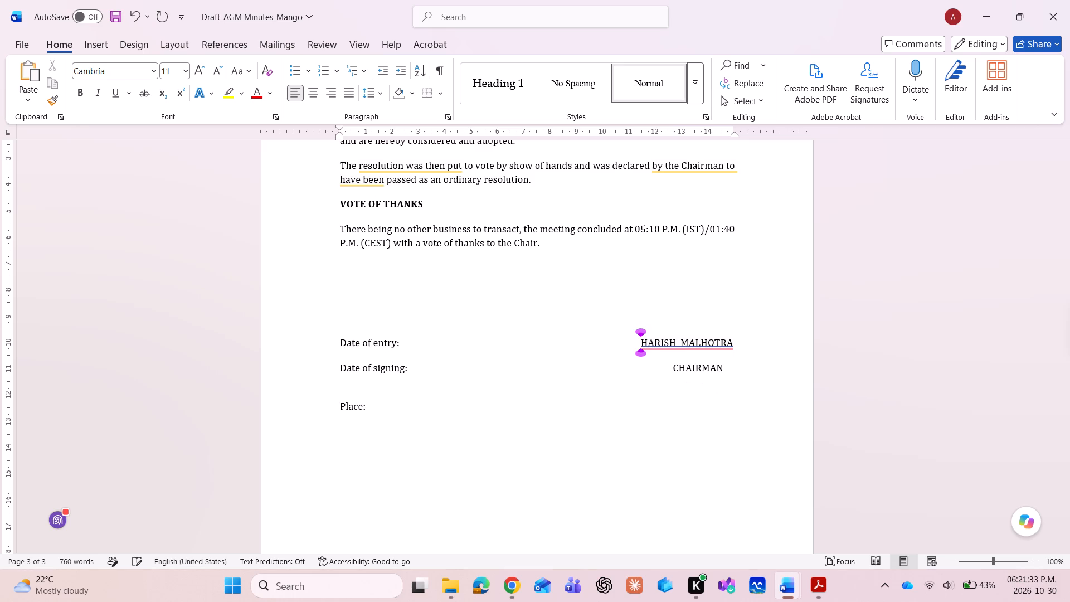
Delete all the spacing between "Date of signing:" and CHAIRMAN.
key("Down")
key("Right")
key("Right")
key("Right")
key("Right")
key("Right")
key("Right")
key("Right")
key("Right")
key("Right")
key("Right")
key("Right")
key("Right")
key("Right")
key("Right")
key("Right")
key("Left")
key("shift+Left")
key("shift+Left")
key("shift+Left")
key("shift+Left")
key("shift+Left")
key("shift+Left")
key("shift+Left")
key("shift+Left")
key("shift+Left")
key("shift+Left")
key("shift+Left")
key("shift+Left")
key("shift+Left")
key("shift+Left")
key("shift+Left")
key("shift+Left")
key("shift+Left")
key("shift+Left")
key("shift+Left")
key("shift+Left")
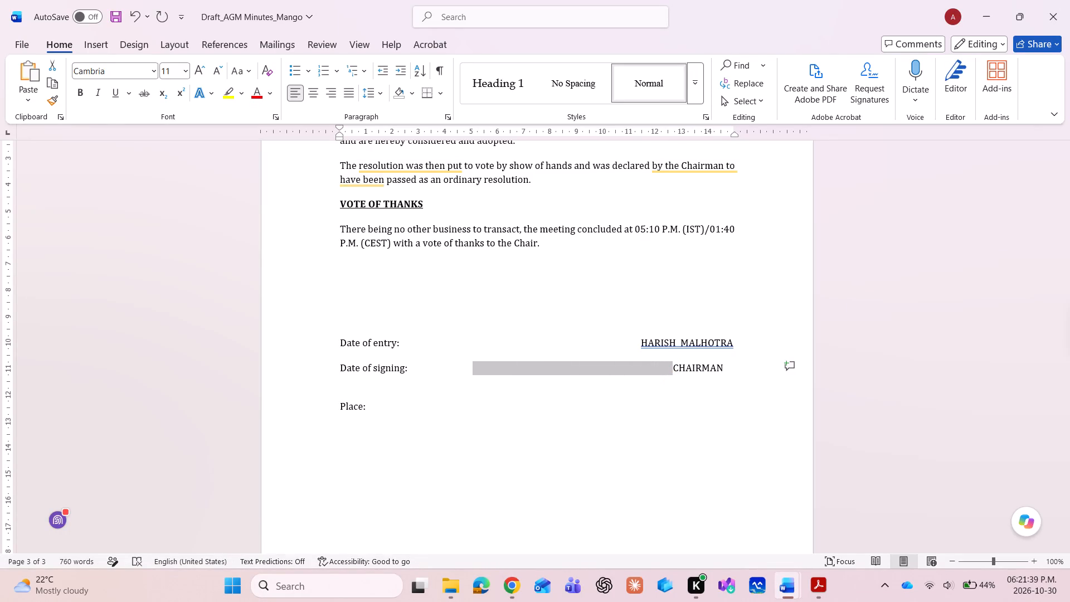
key("shift+Left")
key("shift+Left")
key("shift+Right")
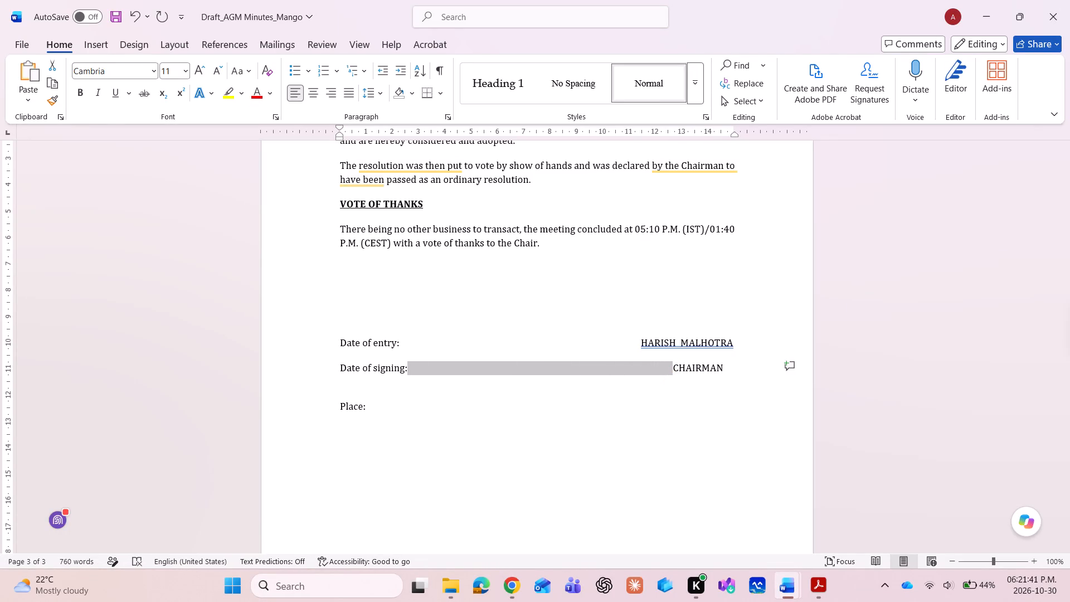
key("Delete")
Insert eight tabs after "Date of signing:" to place CHAIRMAN beneath the chairman's name.
key("Tab")
key("Tab")
key("Tab")
key("Tab")
key("Tab")
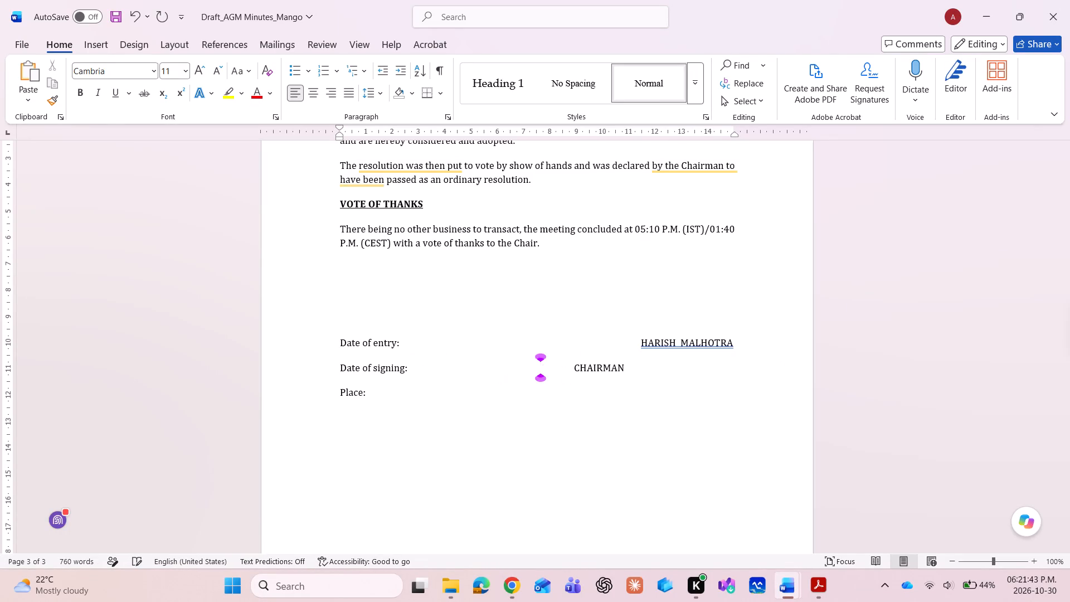
key("Tab")
key("Tab")
key("Tab")
key("Tab")
key("BackSpace")
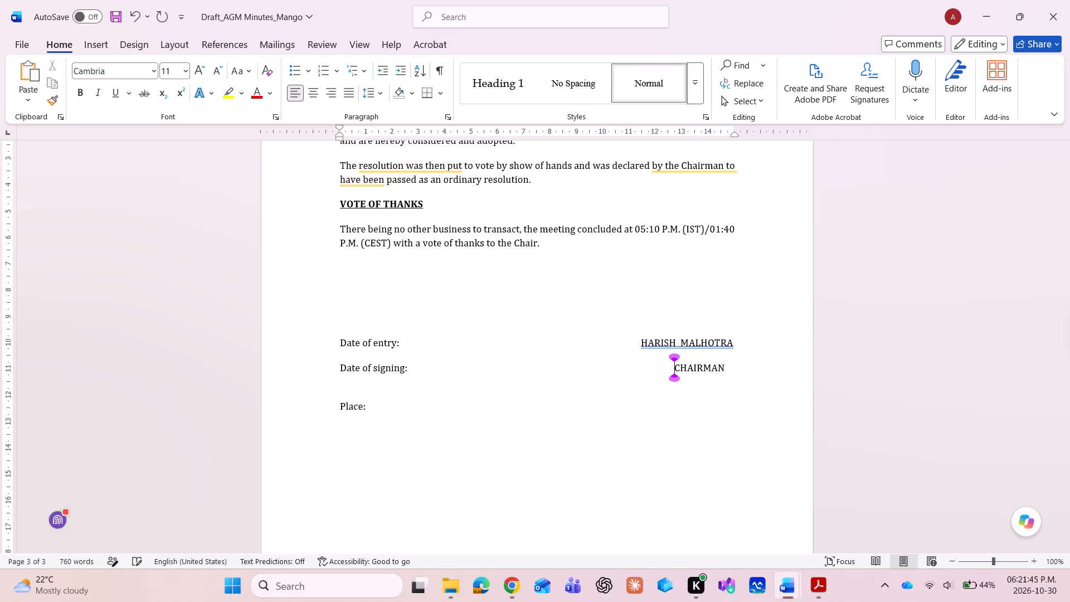
Remove the empty line between the Date of signing and Place lines.
key("Down")
key("BackSpace")
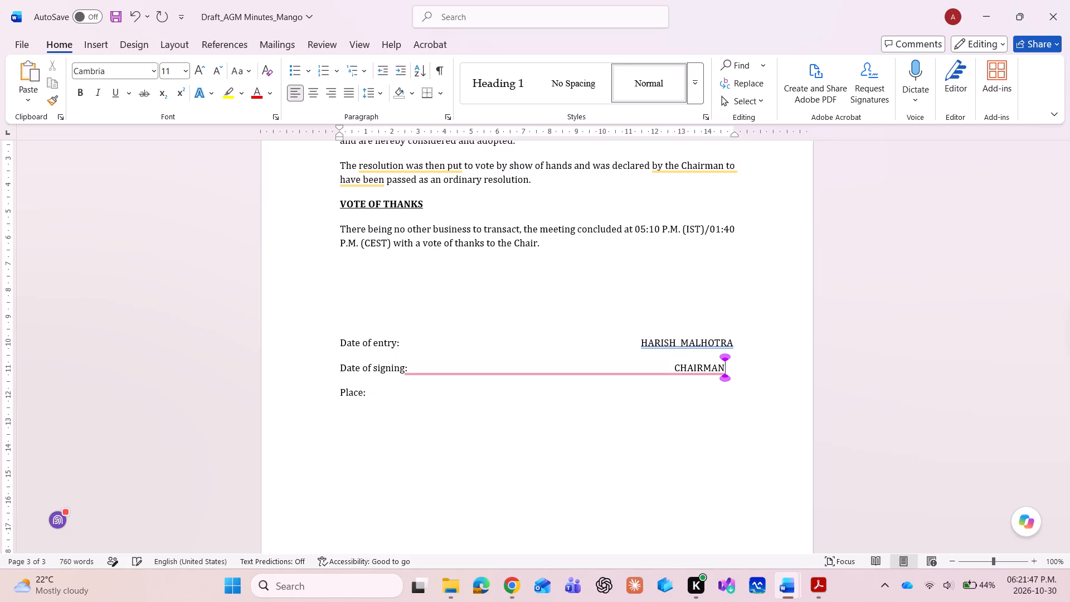
key("Right")
key("Down")
key("Down")
key("Down")
Check the signature block in the reference minutes and add two empty lines above the Date of entry line in the draft.
key("alt+Tab")
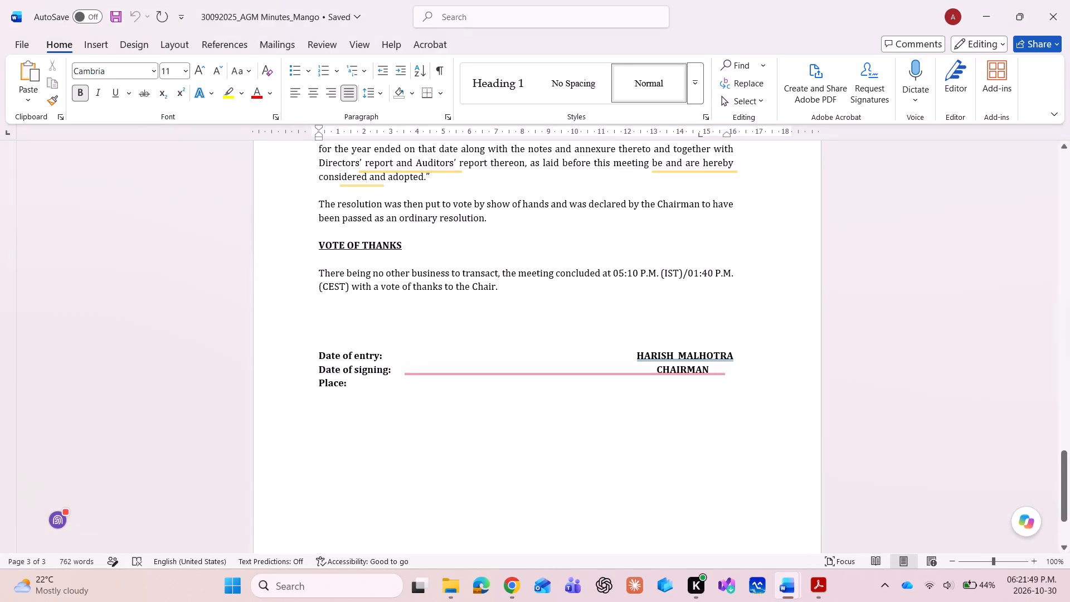
key("alt+Tab")
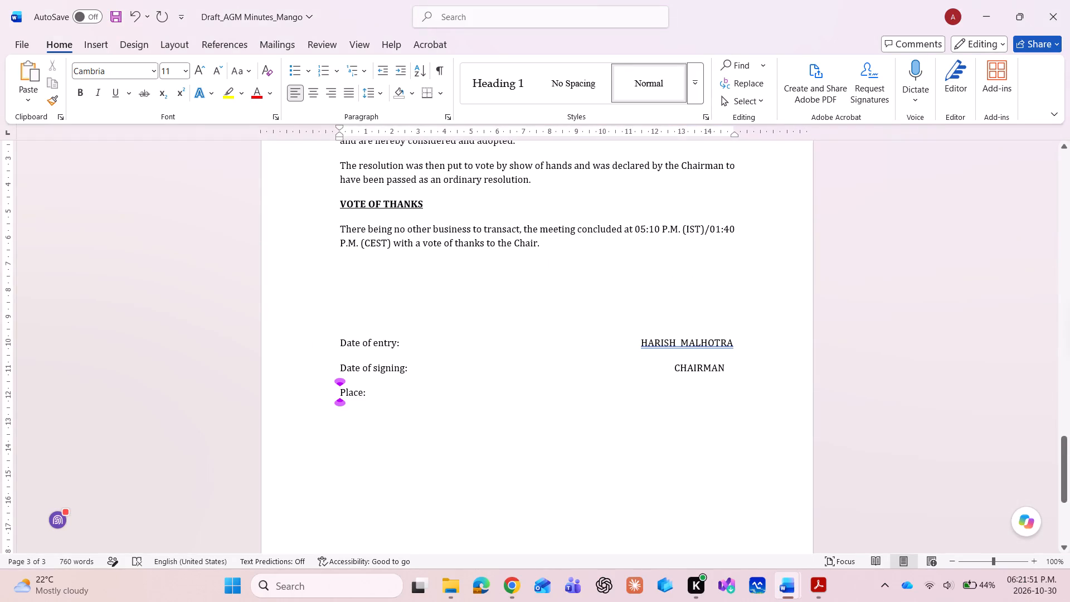
left_click(459, 308)
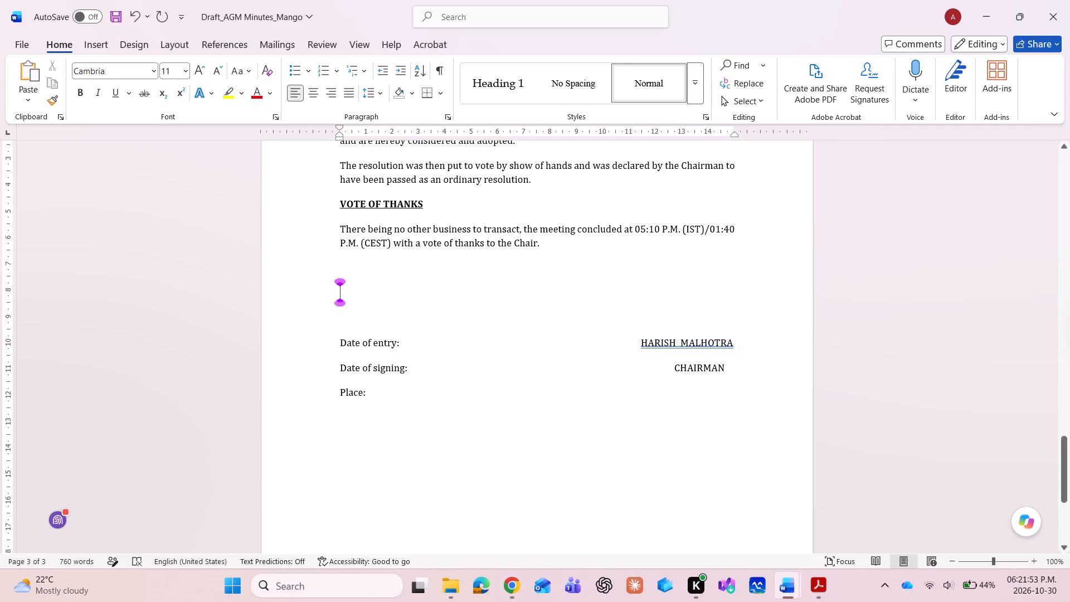
key("Down")
key("Return")
key("Return")
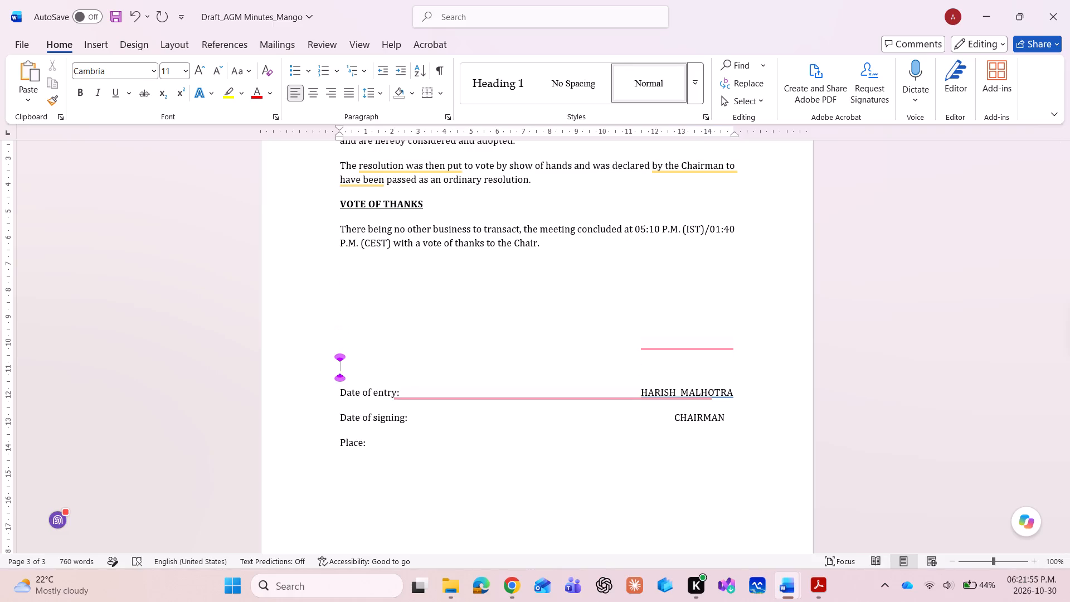
Check the reference minutes' signature block, and insert a table of two columns and five rows below the vote of thanks paragraph in the draft.
key("Up")
key("Up")
key("Up")
key("Up")
key("Up")
key("Down")
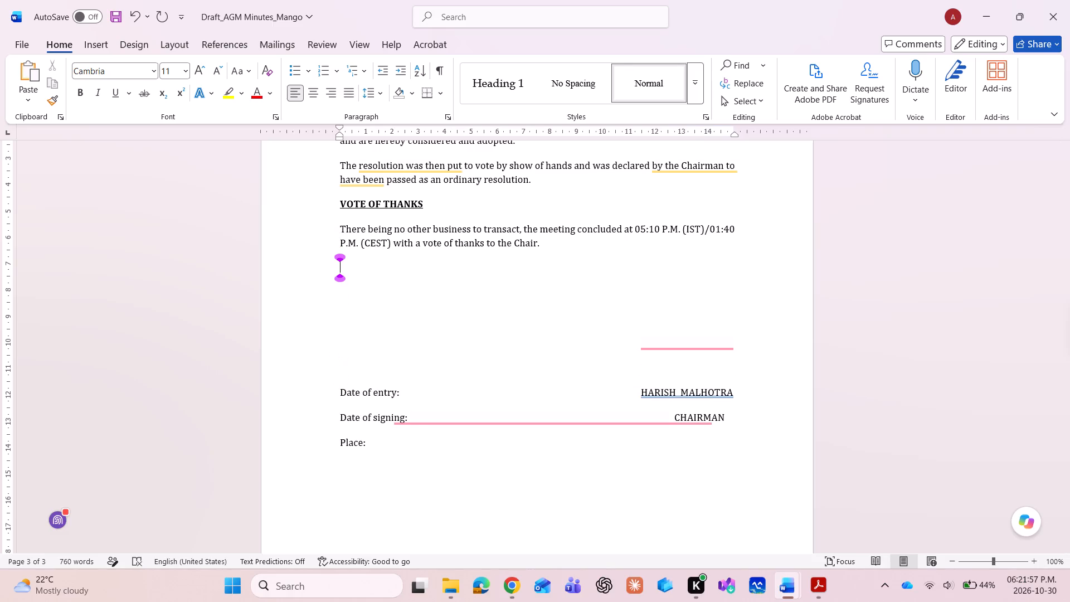
key("alt+Tab")
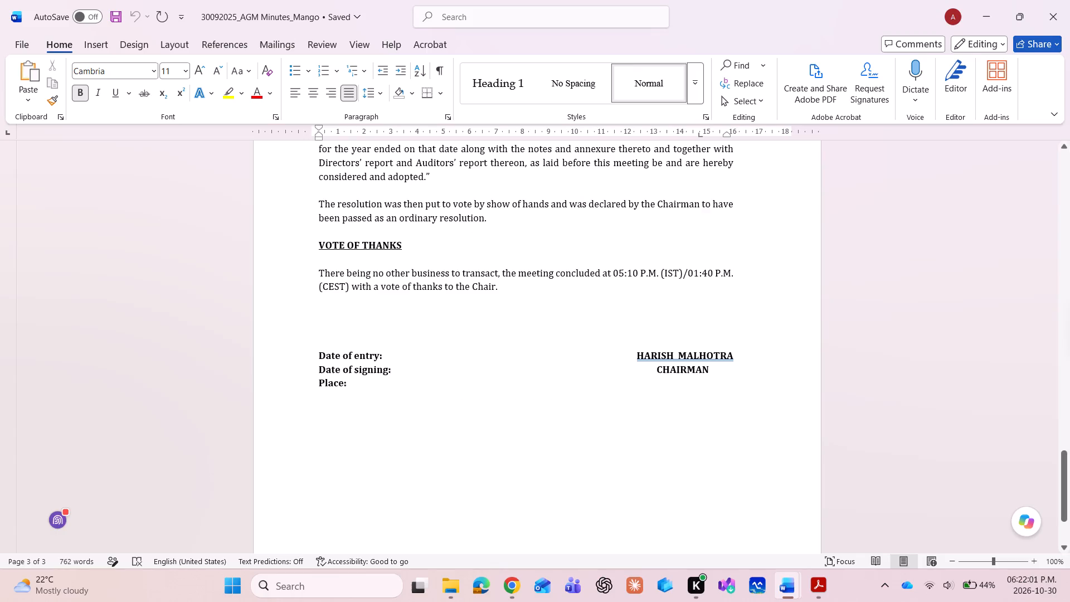
key("alt+Tab")
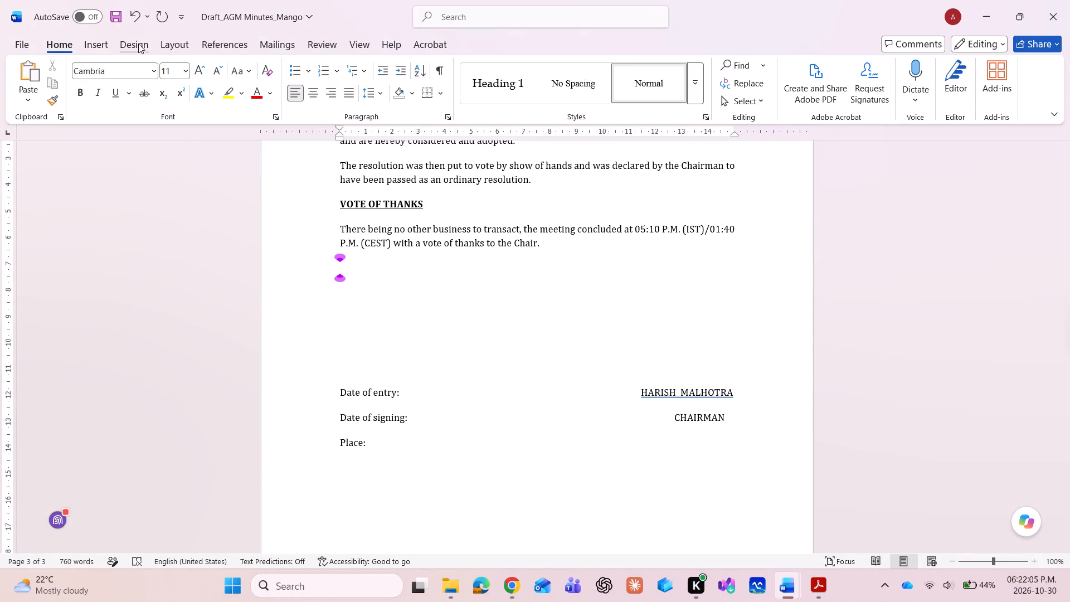
left_click(114, 43)
left_click(95, 43)
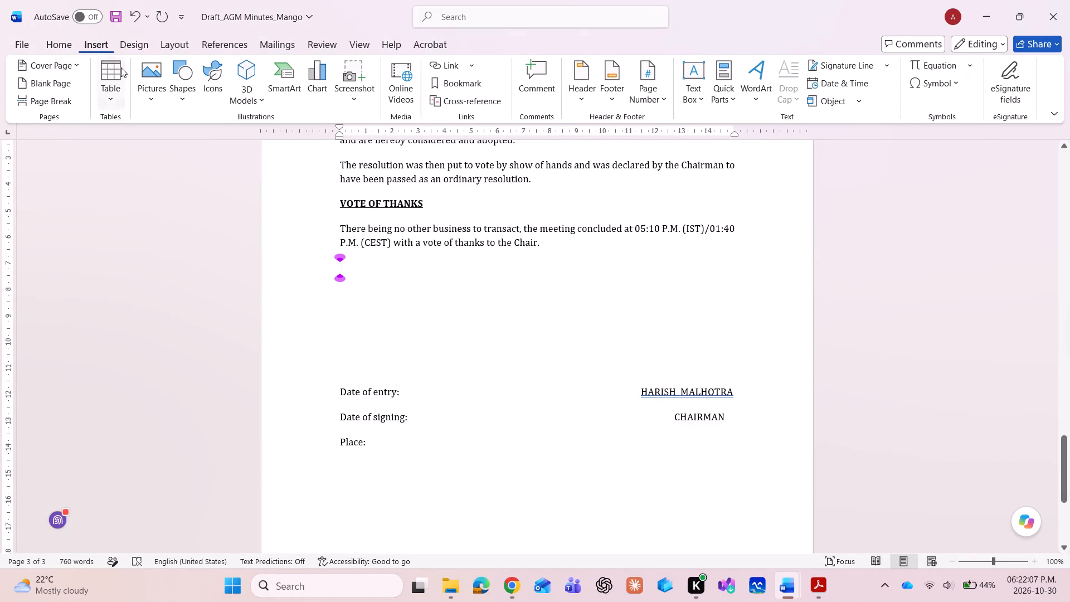
left_click(114, 92)
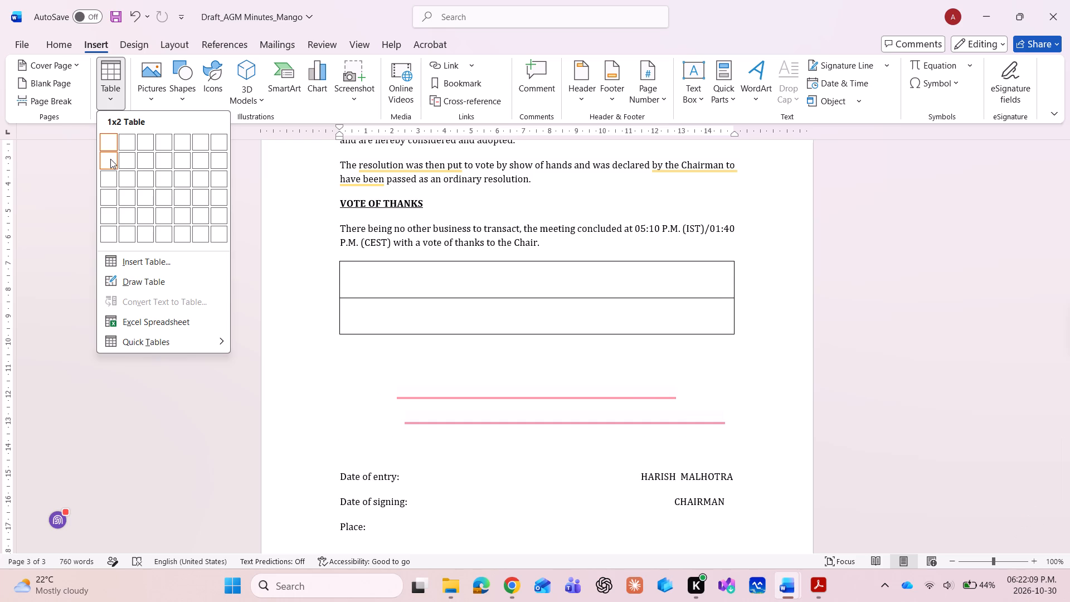
left_click(129, 216)
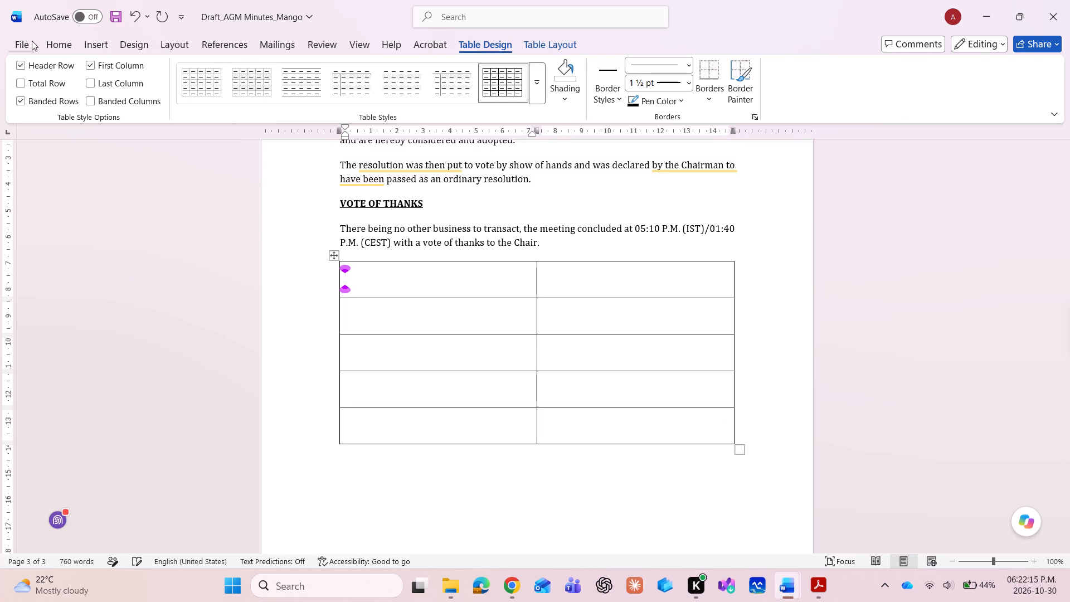
left_click(59, 46)
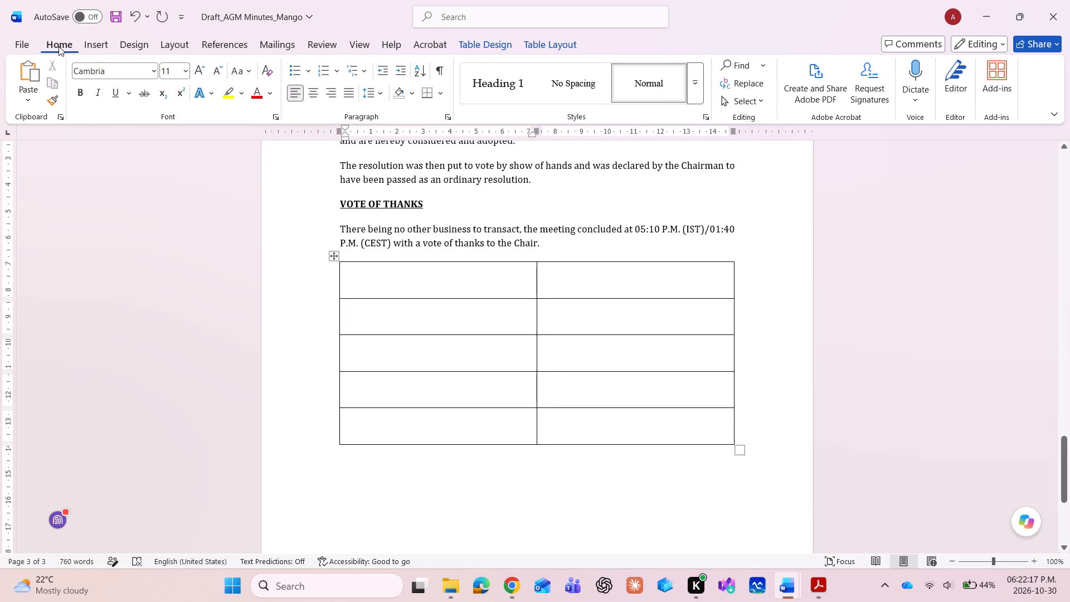
Delete the five empty lines between the new table and the Date of entry line.
scroll(361, 254, "down", 2)
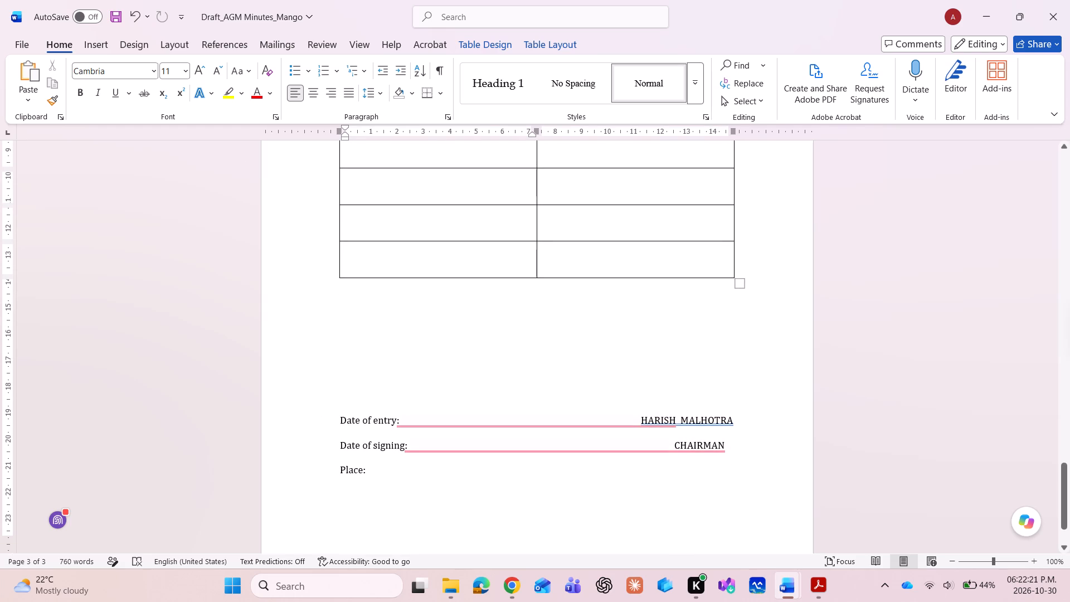
left_click(354, 300)
key("Delete")
key("Delete")
key("Delete")
key("Delete")
key("Delete")
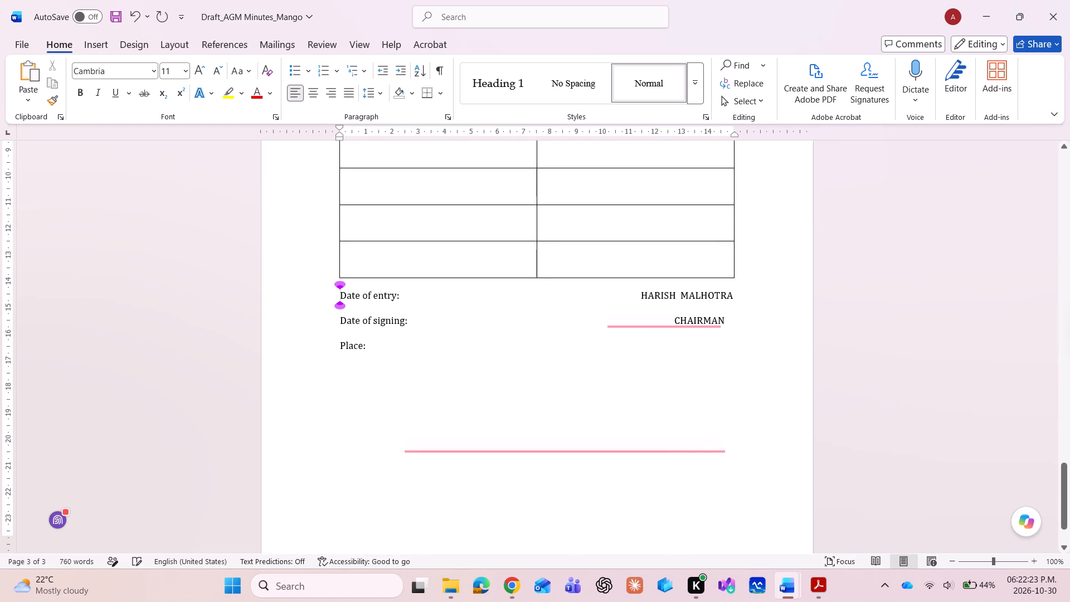
Move the text "Date of entry:" into the first column of the table's first row.
key("shift+Left")
key("Right")
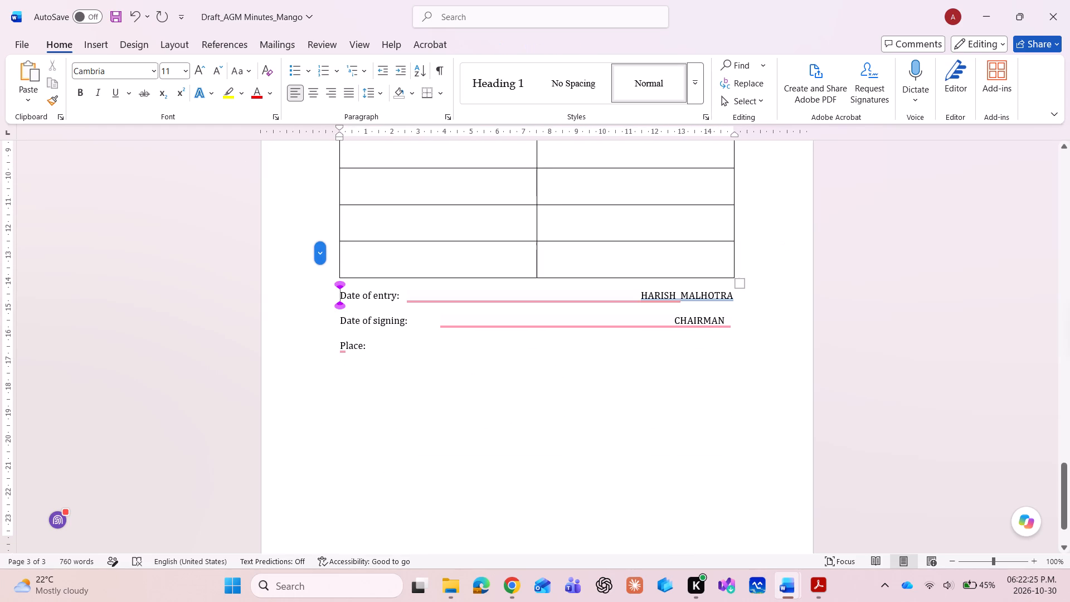
key("shift+Right")
key("shift+Right")
key("shift+Right")
key("shift+Right")
key("shift+Right")
key("shift+Right")
key("shift+Right")
key("shift+Right")
key("shift+Right")
key("shift+Right")
key("shift+Right")
key("shift+Right")
key("shift+Right")
key("shift+Right")
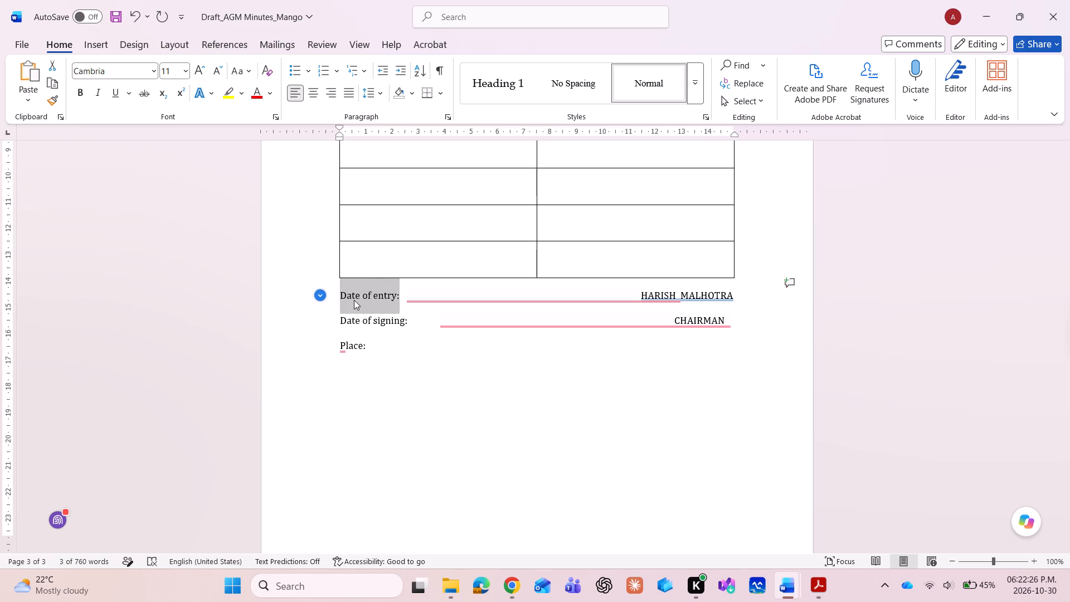
key("ctrl+x")
scroll(354, 300, "up", 2)
left_click(390, 354)
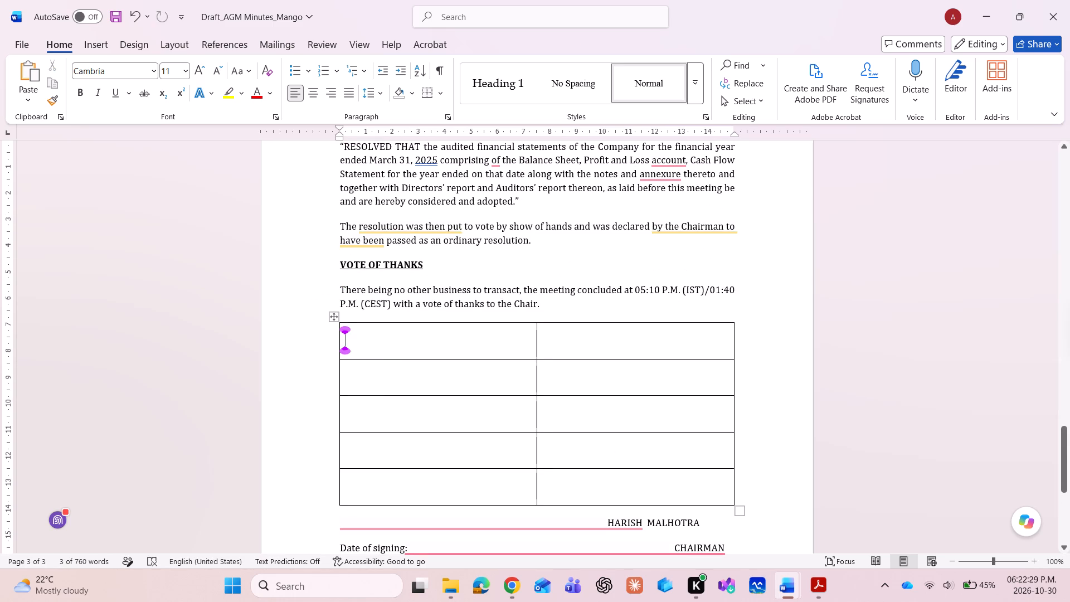
key("ctrl+v")
Move the chairman's name from below the table into the second column of the first row.
scroll(390, 344, "down", 1)
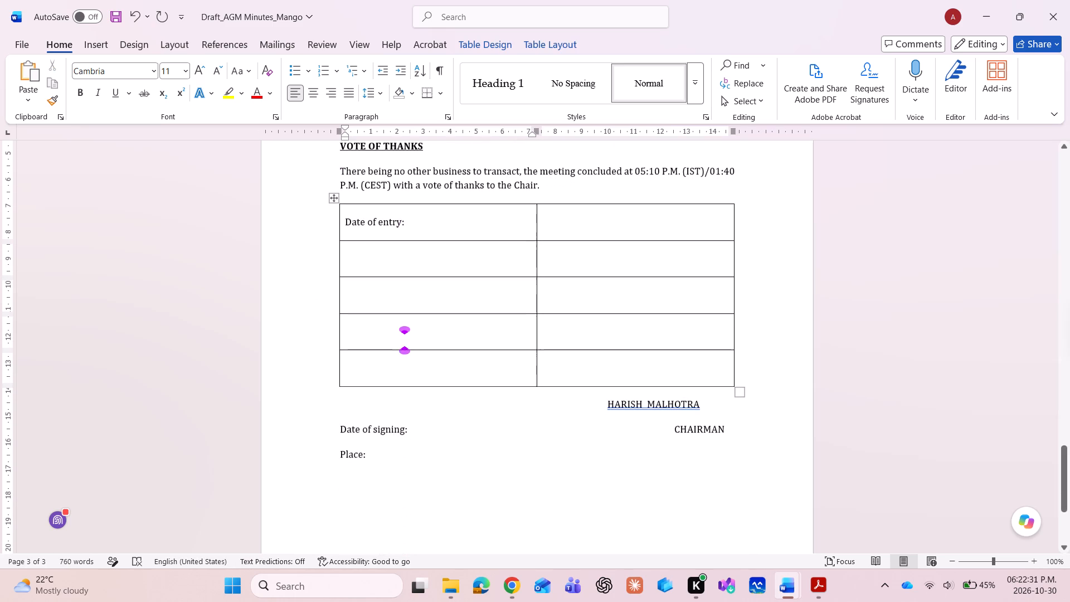
left_click(610, 410)
key("shift+Right")
key("shift+Right")
key("shift+Right")
key("shift+Right")
key("shift+Right")
key("shift+Right")
key("shift+Right")
key("shift+Right")
key("shift+Right")
key("shift+Right")
key("shift+Right")
key("shift+Right")
key("shift+Right")
key("shift+Right")
key("shift+Right")
key("shift+Right")
key("shift+Right")
key("shift+Right")
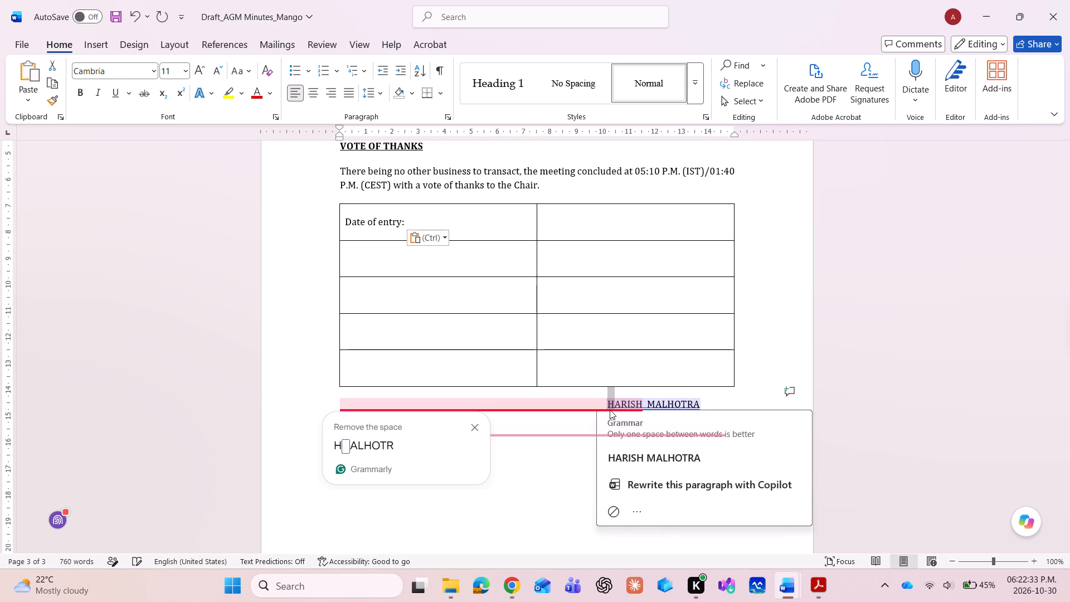
key("shift+Left")
key("shift+Left")
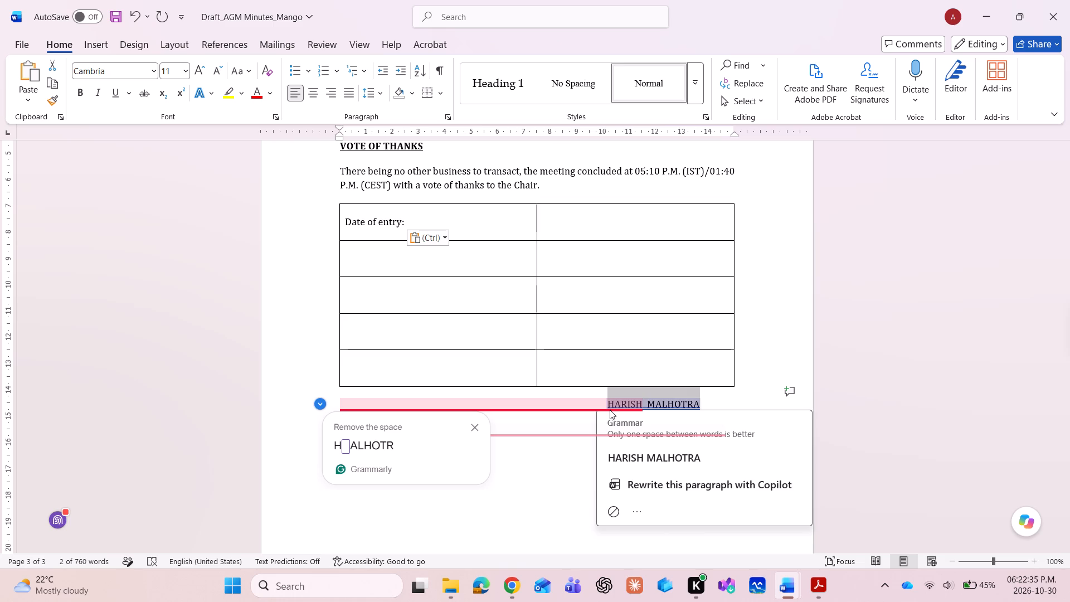
key("ctrl+x")
left_click(625, 219)
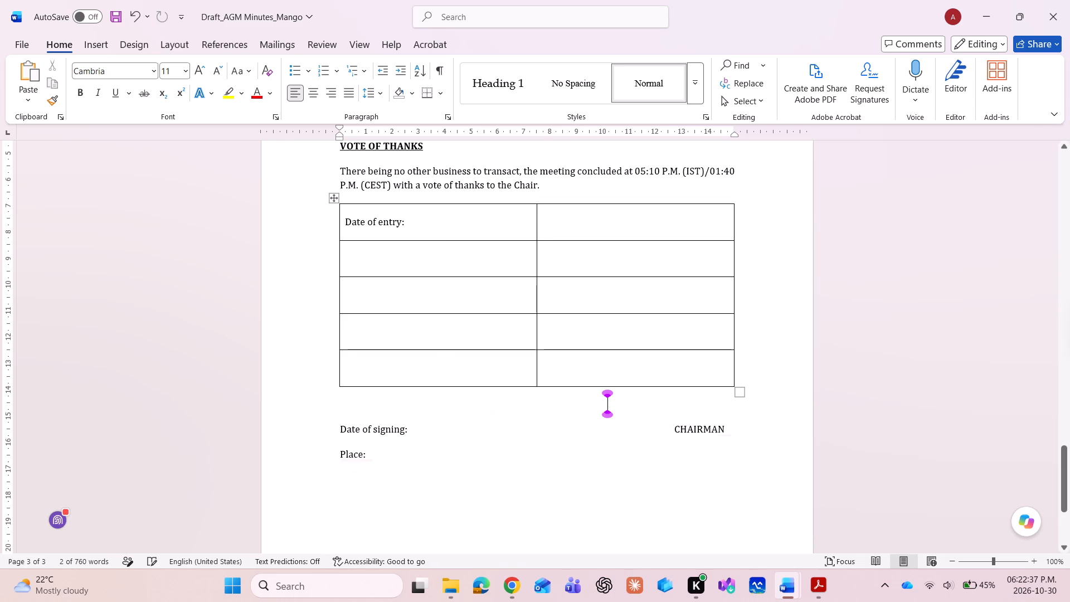
key("ctrl+v")
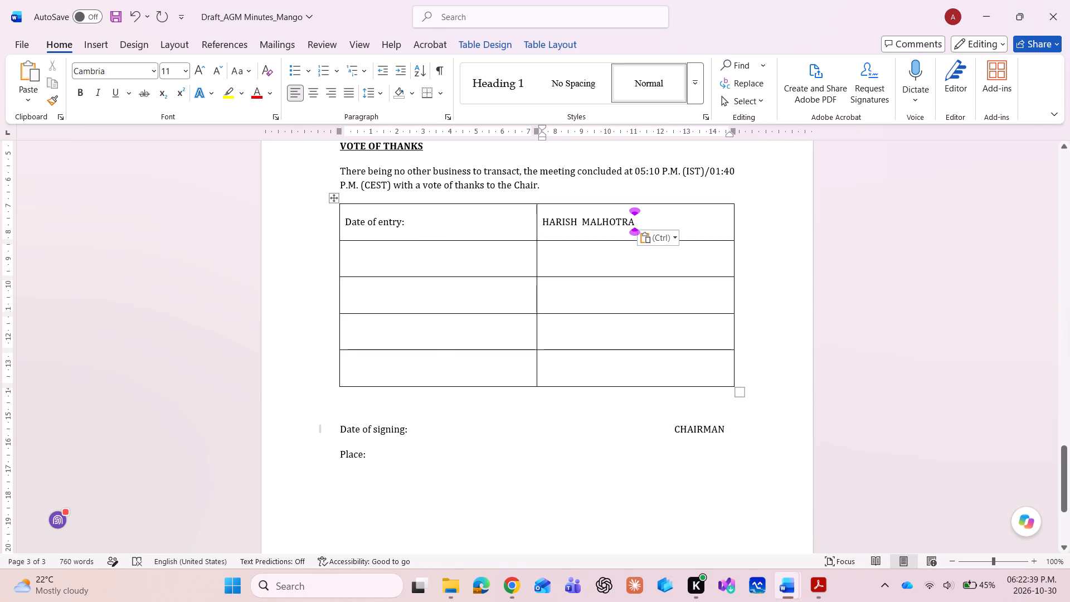
Move the text "Date of signing:" into the first column of the table's fourth row.
left_click(335, 434)
key("shift+Right")
key("shift+Right")
key("shift+Right")
key("shift+Right")
key("shift+Right")
key("shift+Right")
key("shift+Right")
key("shift+Right")
key("shift+Right")
key("shift+Right")
key("shift+Right")
key("shift+Right")
key("shift+Right")
key("shift+Right")
key("shift+Right")
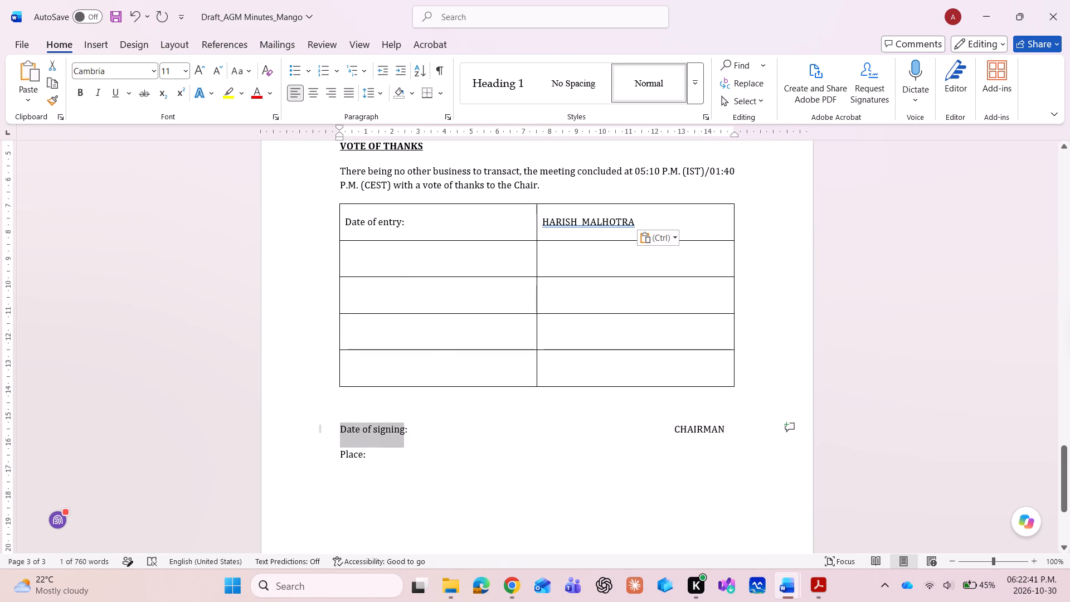
key("shift+Right")
key("ctrl+x")
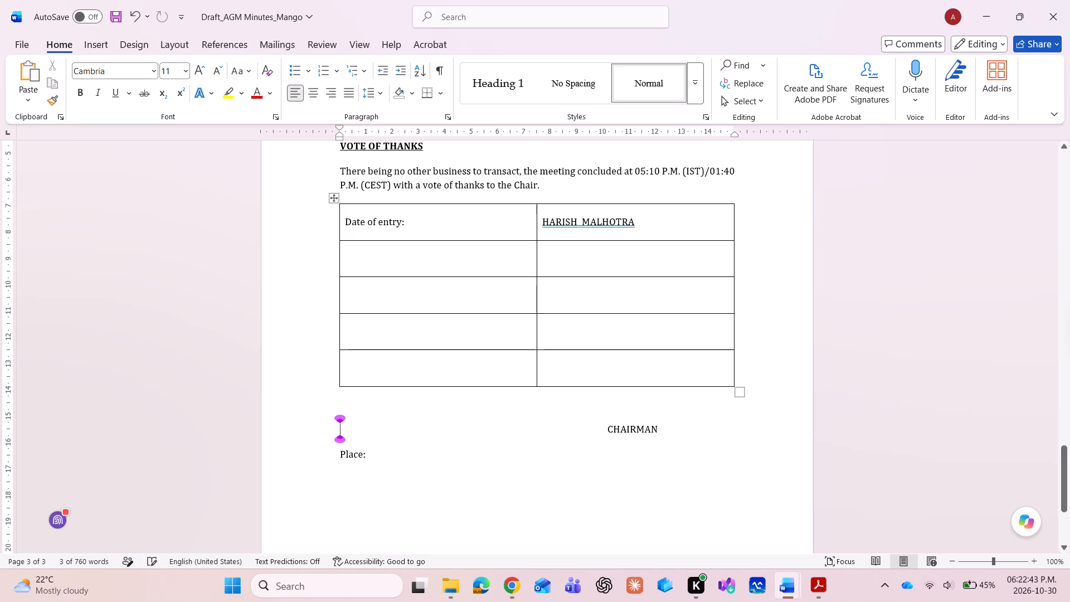
left_click(385, 260)
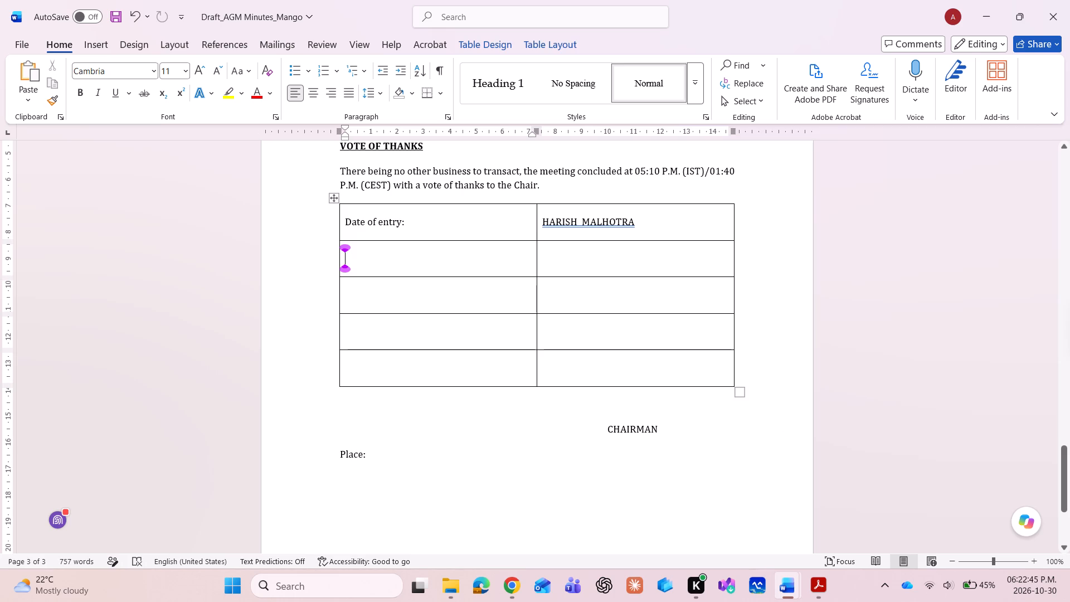
left_click(369, 331)
key("ctrl+v")
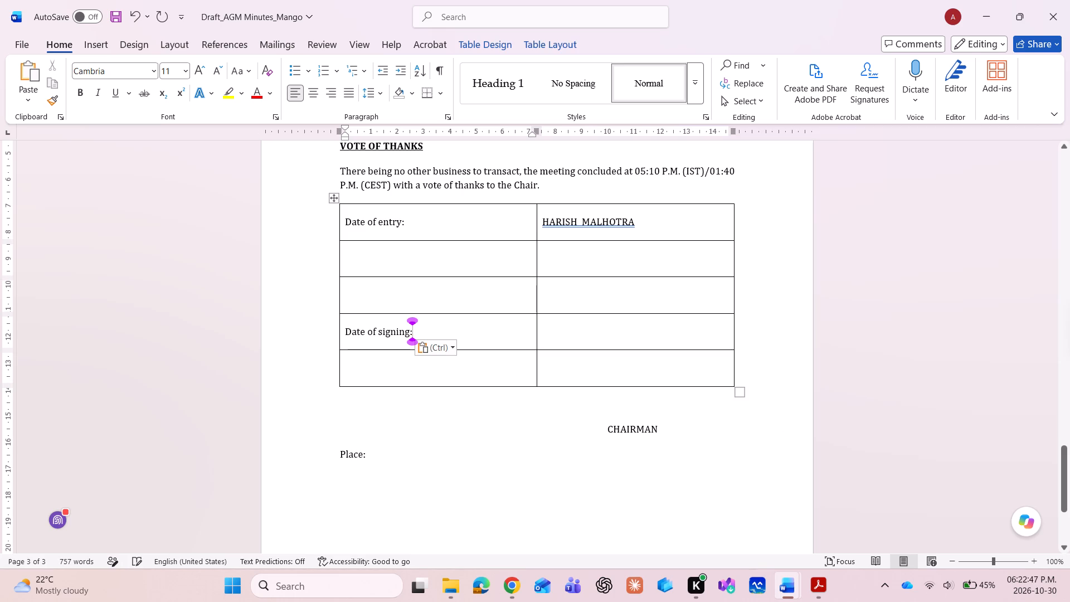
Move the text "CHAIRMAN" into the second column of the table's fourth row.
left_click(602, 432)
key("shift+Right")
key("shift+Right")
key("shift+Right")
key("shift+Right")
key("shift+Right")
key("shift+Right")
key("shift+Right")
key("shift+Right")
key("shift+Right")
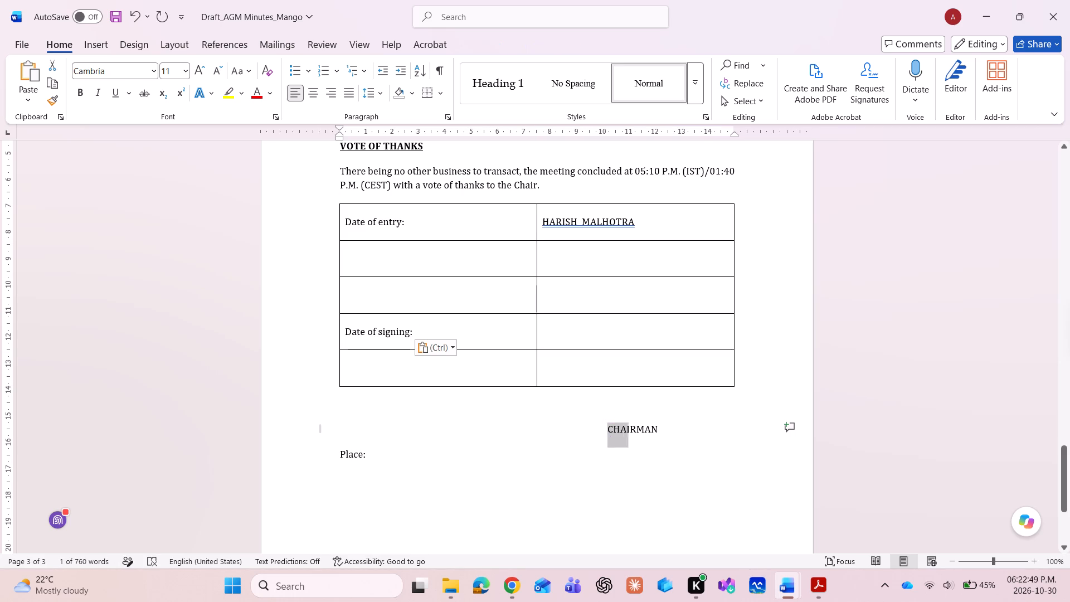
key("shift+Left")
key("shift+Left")
key("shift+Right")
key("ctrl+x")
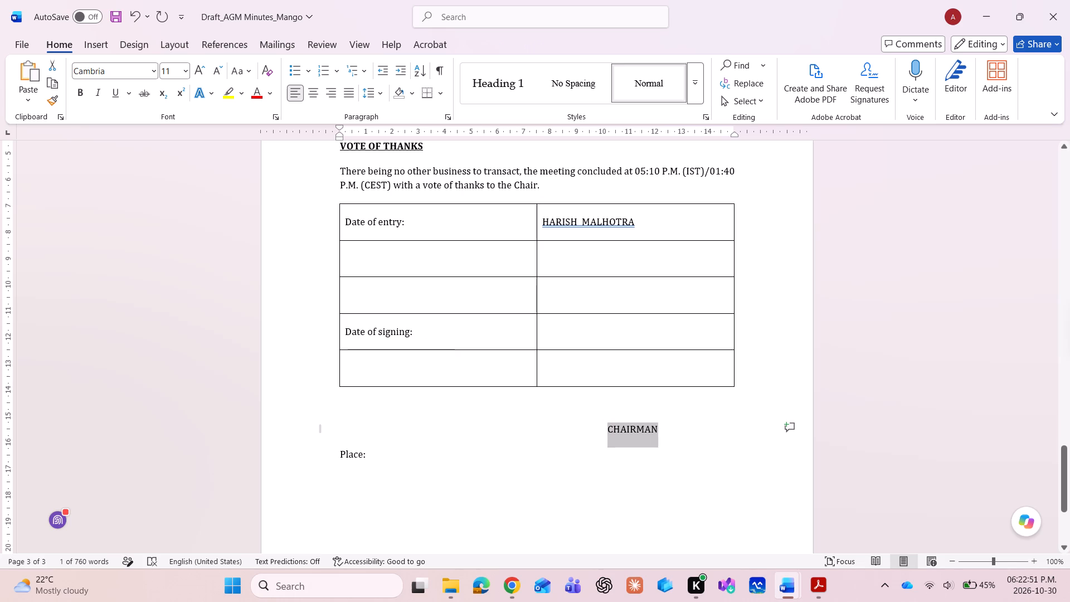
left_click(609, 328)
key("ctrl+v")
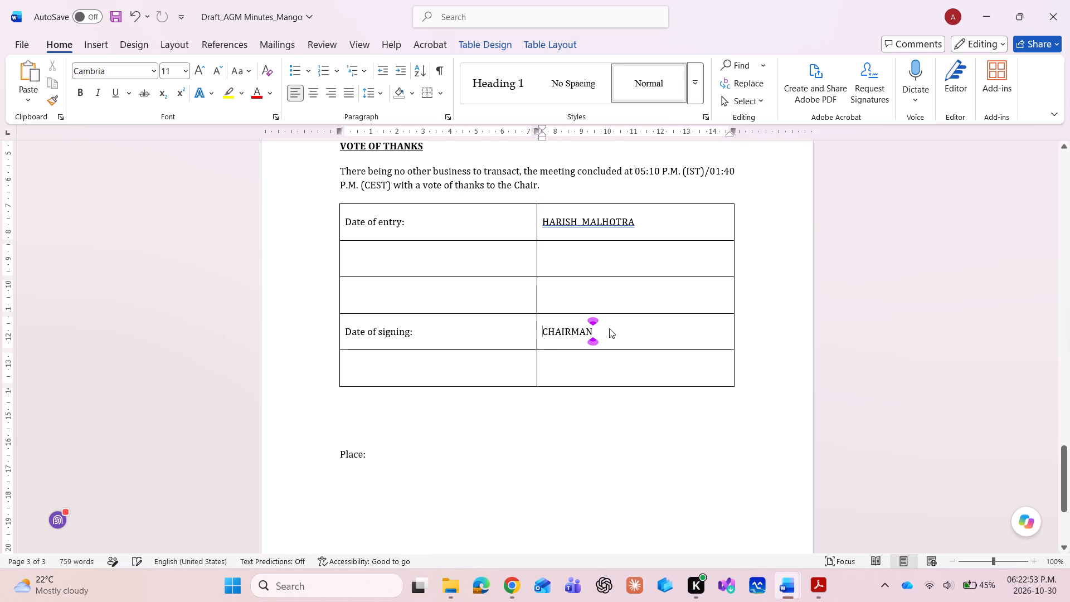
Move the text "Place:" into the first column of the table's last row.
left_click(336, 449)
key("shift+Right")
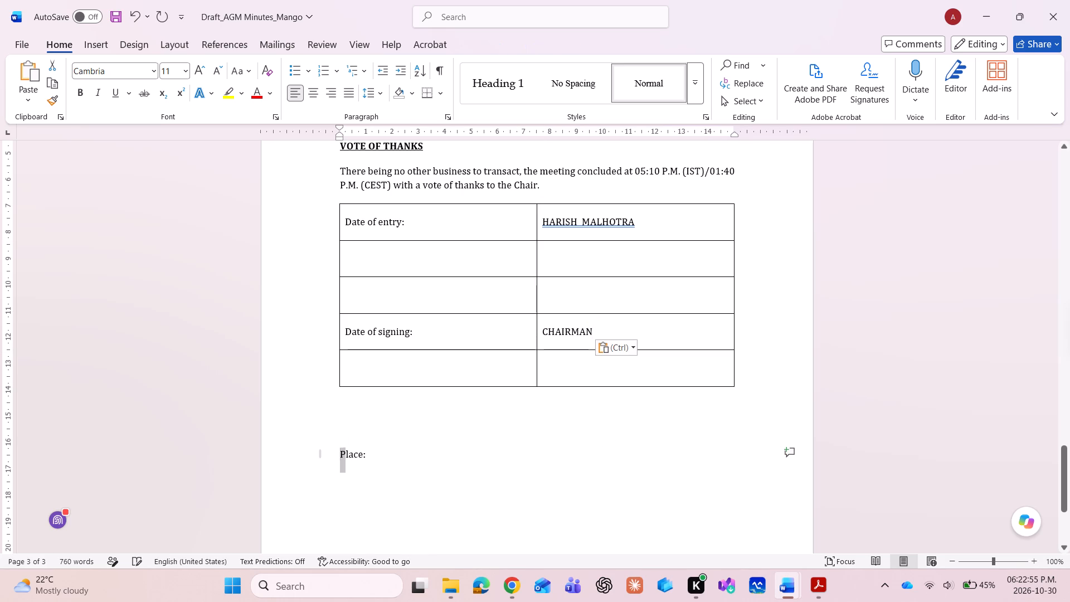
key("shift+Right")
key("shift+Right")
key("shift+Right")
key("shift+Right")
key("shift+Right")
key("shift+Left")
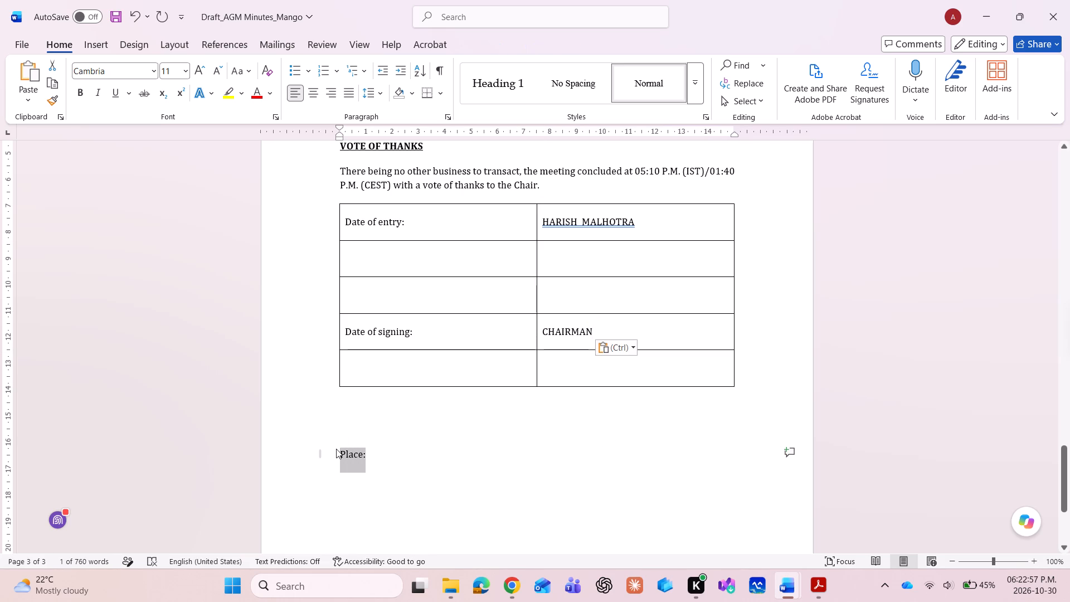
key("ctrl+x")
left_click(372, 371)
key("ctrl+v")
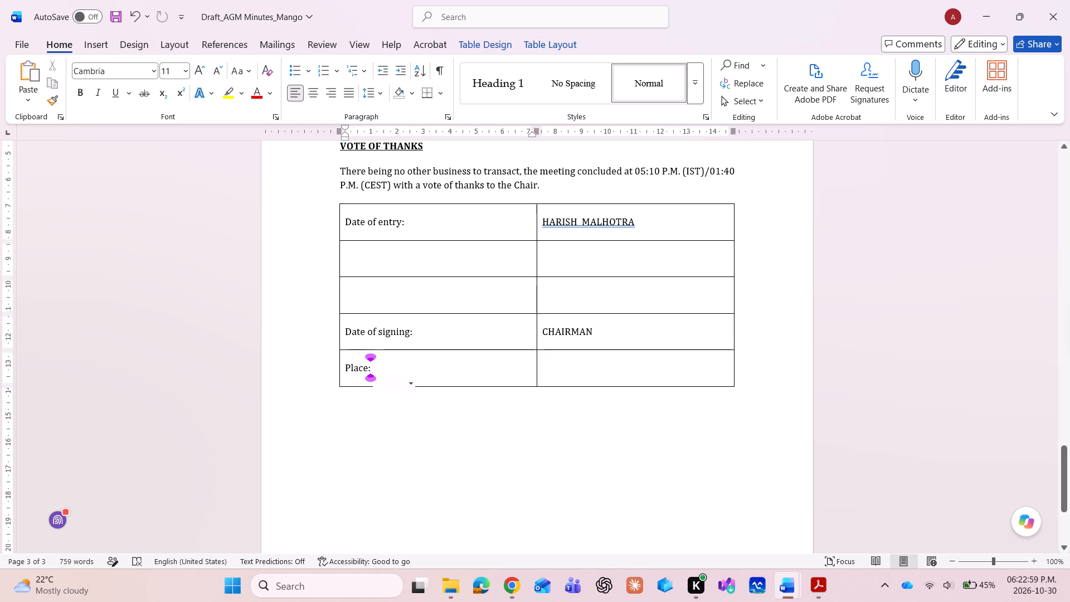
Delete the leftover blank line and spaces below the signature table.
left_click(473, 544)
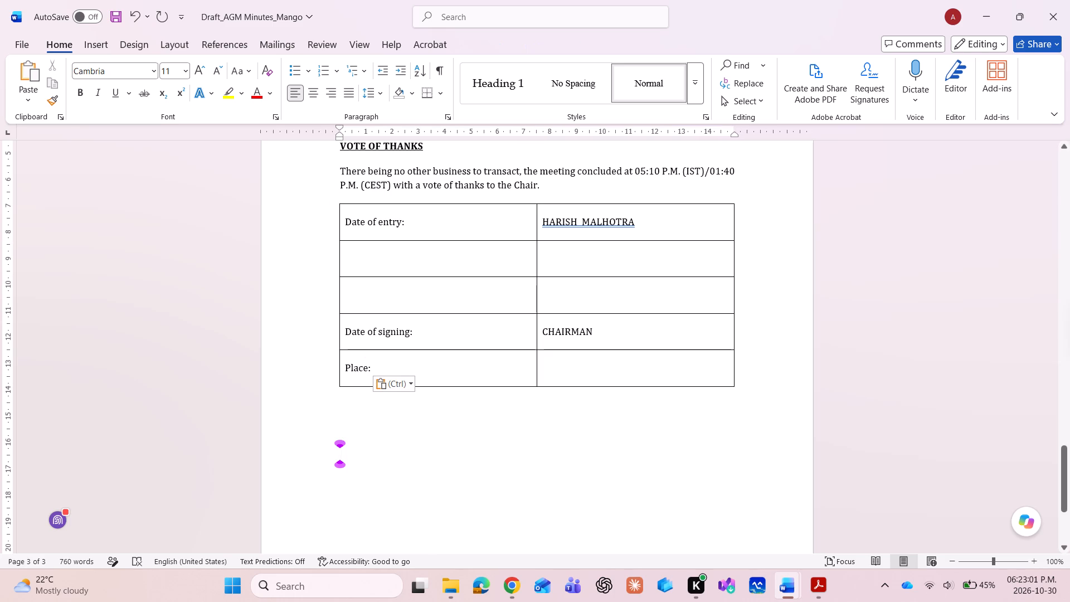
key("Right")
key("Right")
key("Right")
key("Right")
key("Right")
key("Right")
key("Right")
key("Right")
key("Right")
key("Right")
key("Right")
key("Right")
key("Down")
key("Right")
key("Down")
key("BackSpace")
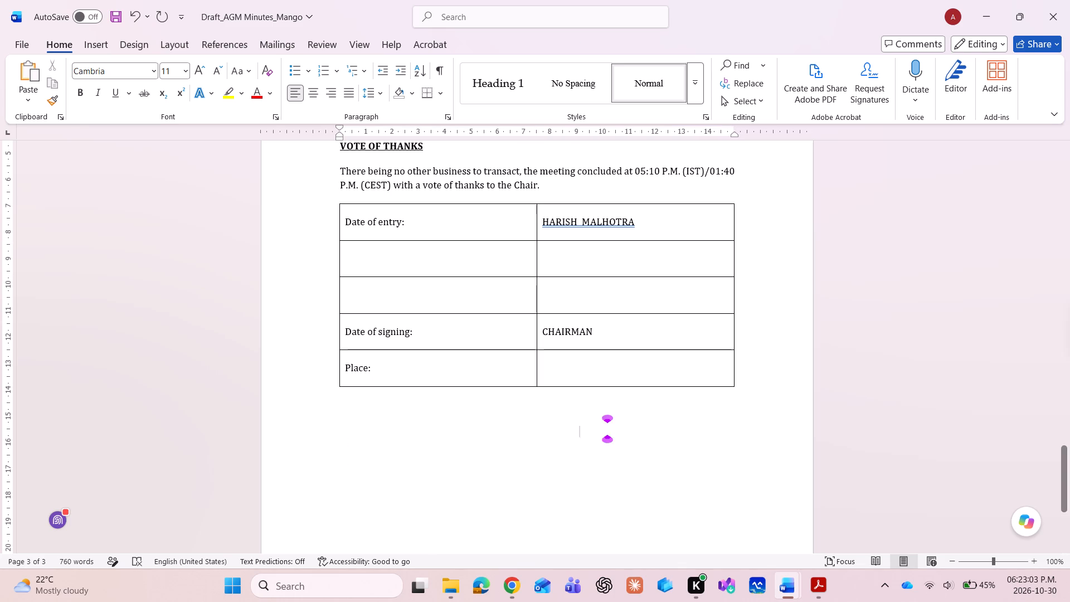
key("BackSpace")
key("BackSpace")
key("BackSpace")
key("BackSpace")
key("BackSpace")
key("BackSpace")
key("BackSpace")
key("BackSpace")
key("BackSpace")
key("BackSpace")
key("BackSpace")
key("BackSpace")
key("BackSpace")
key("BackSpace")
key("BackSpace")
key("BackSpace")
key("BackSpace")
key("BackSpace")
key("BackSpace")
key("BackSpace")
key("BackSpace")
key("BackSpace")
key("BackSpace")
key("BackSpace")
key("BackSpace")
key("BackSpace")
key("BackSpace")
key("BackSpace")
key("BackSpace")
key("BackSpace")
key("BackSpace")
key("BackSpace")
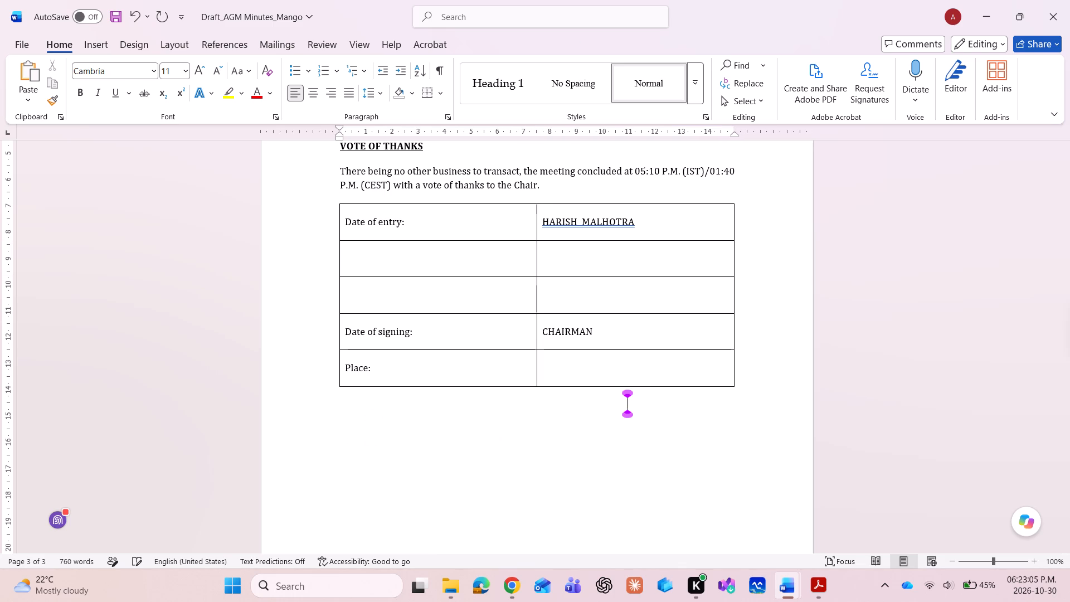
key("BackSpace")
key("BackSpace")
key("BackSpace")
key("BackSpace")
key("BackSpace")
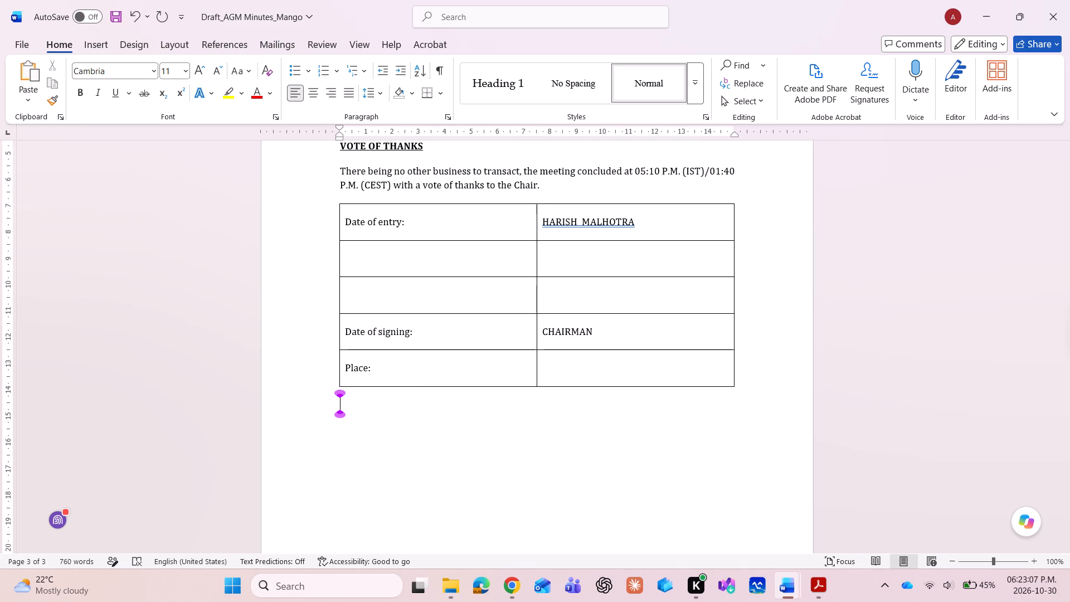
Move the text "Date of entry:" from the first row to the third row of the table's first column.
left_click(423, 225)
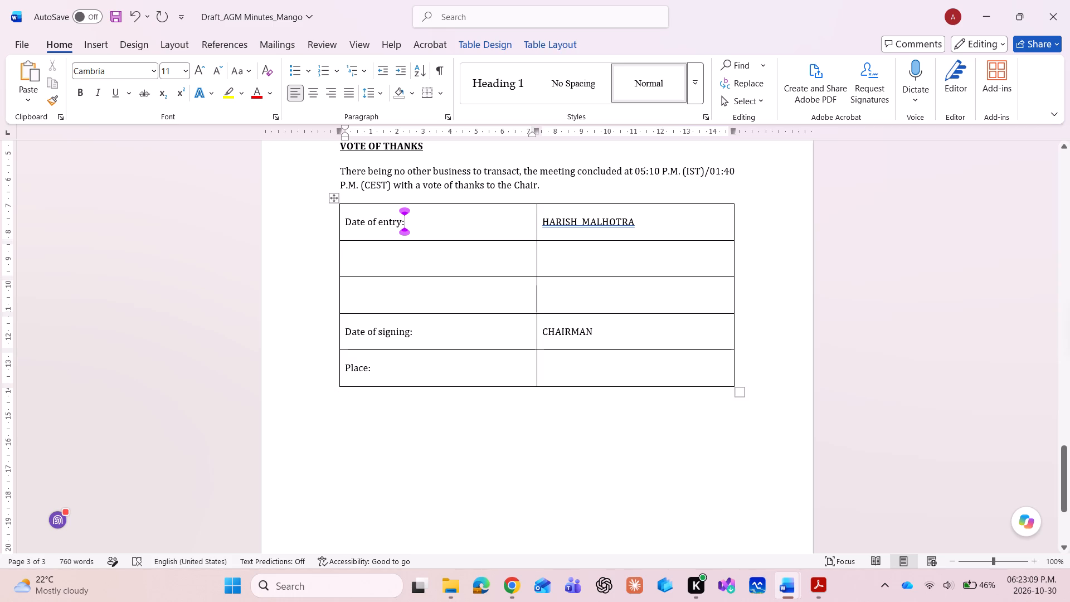
key("shift+Left")
key("shift+Left")
key("shift+Left")
key("shift+Left")
key("shift+Left")
key("shift+Left")
key("shift+Left")
key("shift+Left")
key("shift+Left")
key("shift+Left")
key("shift+Left")
key("shift+Left")
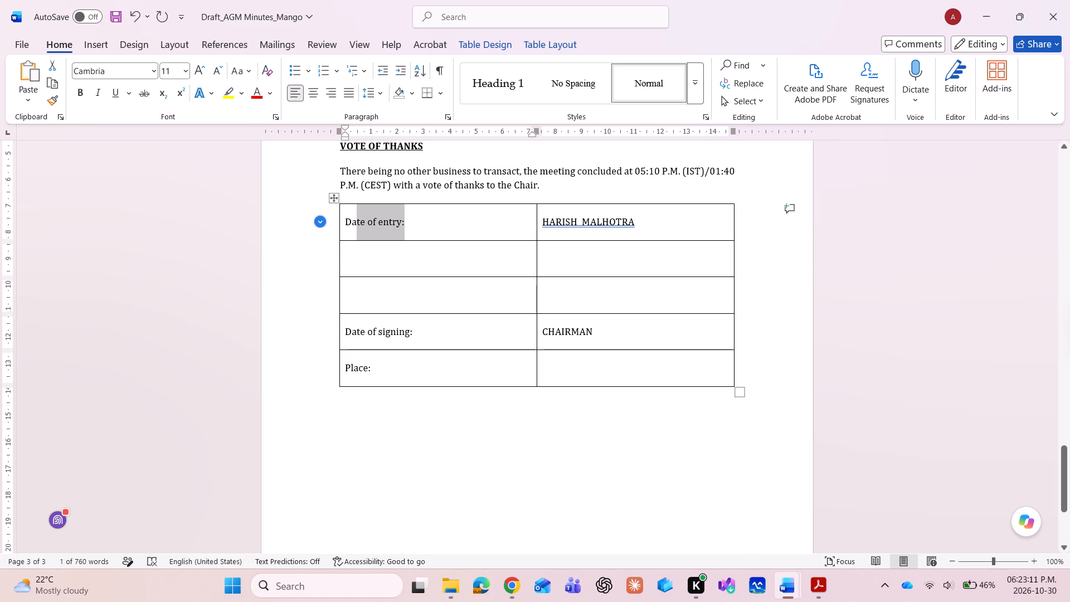
key("shift+Left")
key("shift+Left")
key("ctrl+x")
left_click(417, 289)
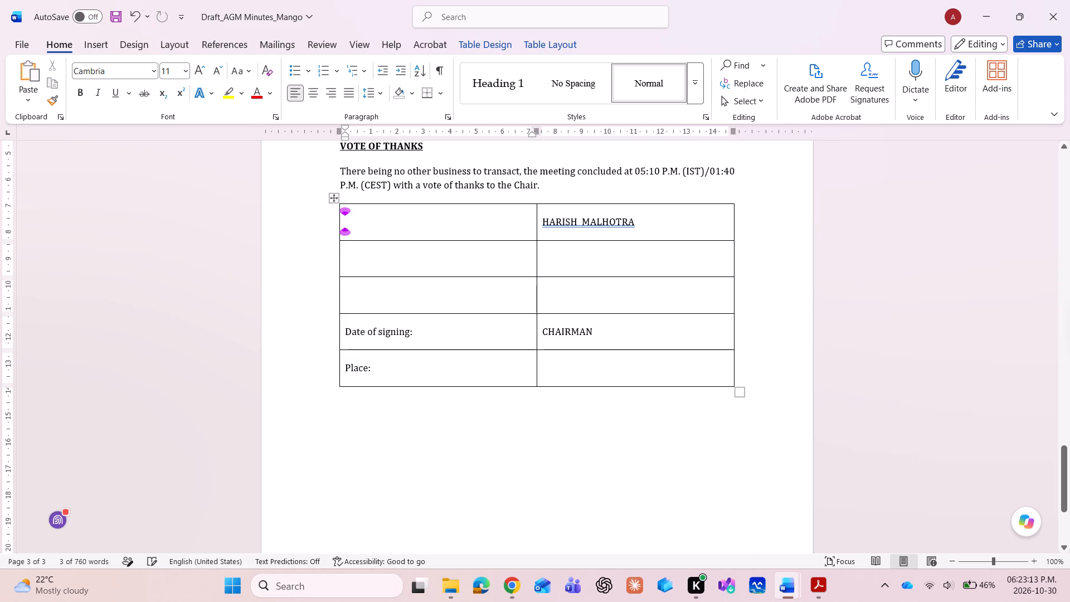
key("ctrl+v")
Move the chairman's name from the first row to the third row of the table's second column.
left_click(658, 224)
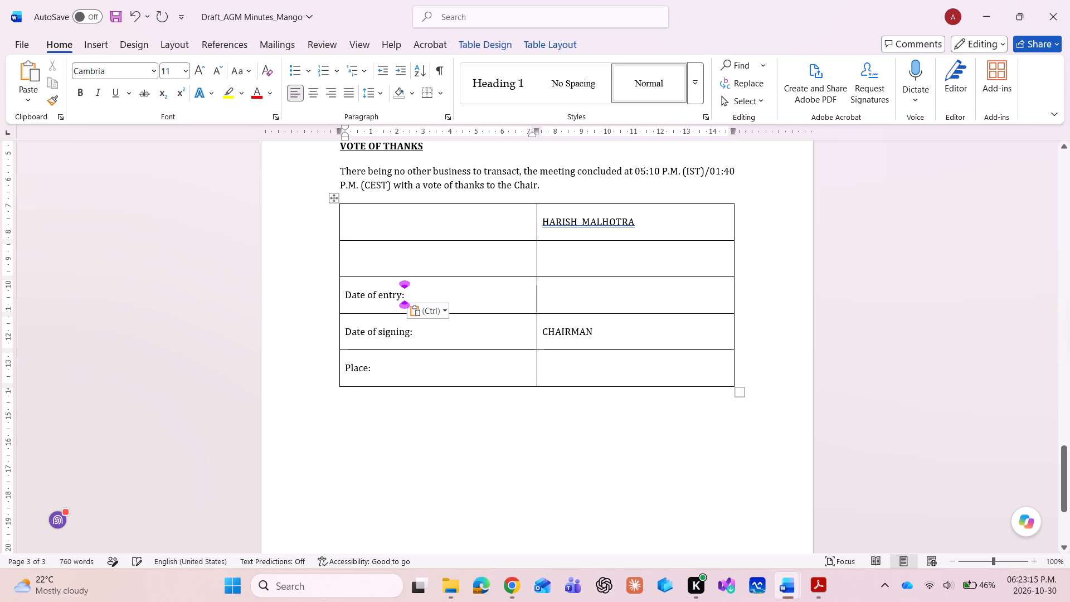
key("shift+Left")
key("shift+Left")
key("shift+Left")
key("shift+Left")
key("shift+Left")
key("shift+Left")
key("shift+Left")
key("shift+Left")
key("shift+Left")
key("shift+Left")
key("shift+Left")
key("shift+Left")
key("shift+Left")
key("shift+Left")
key("shift+Left")
key("shift+Left")
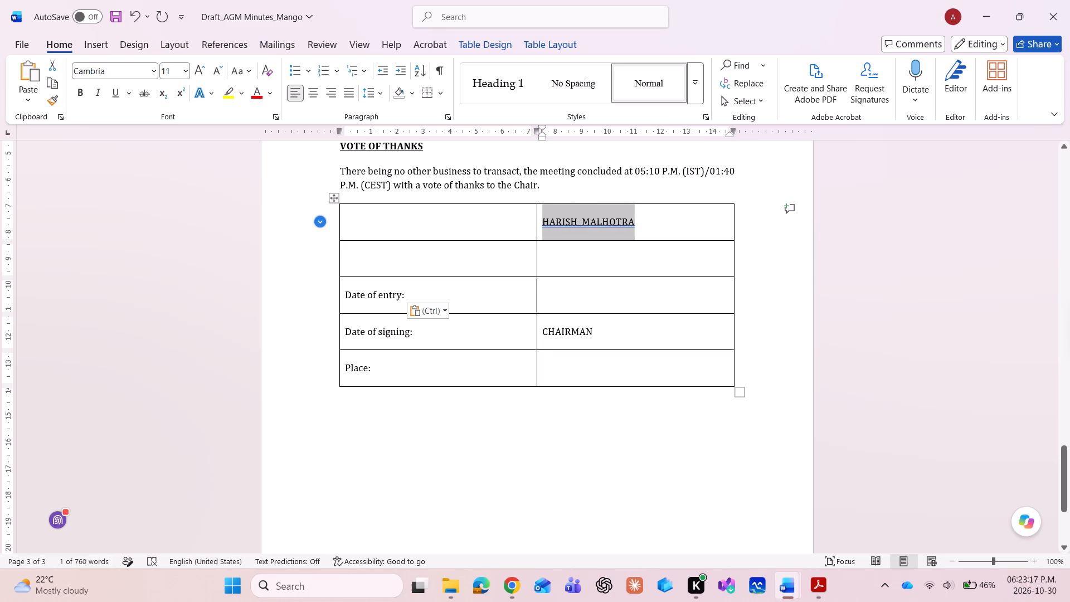
key("ctrl+x")
left_click(635, 307)
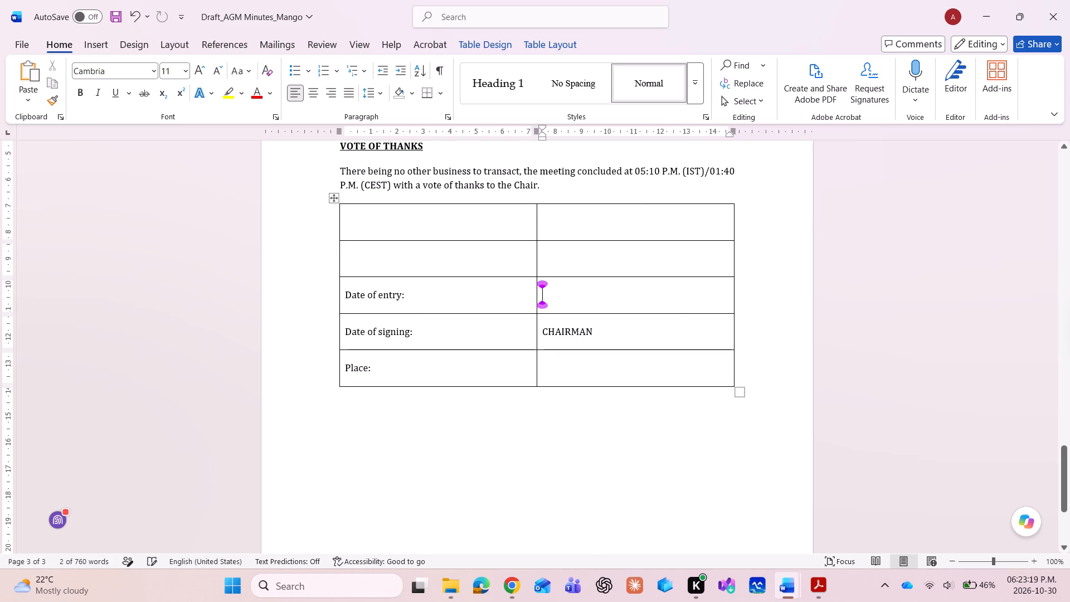
key("ctrl+v")
Save the draft minutes document.
scroll(471, 304, "up", 1)
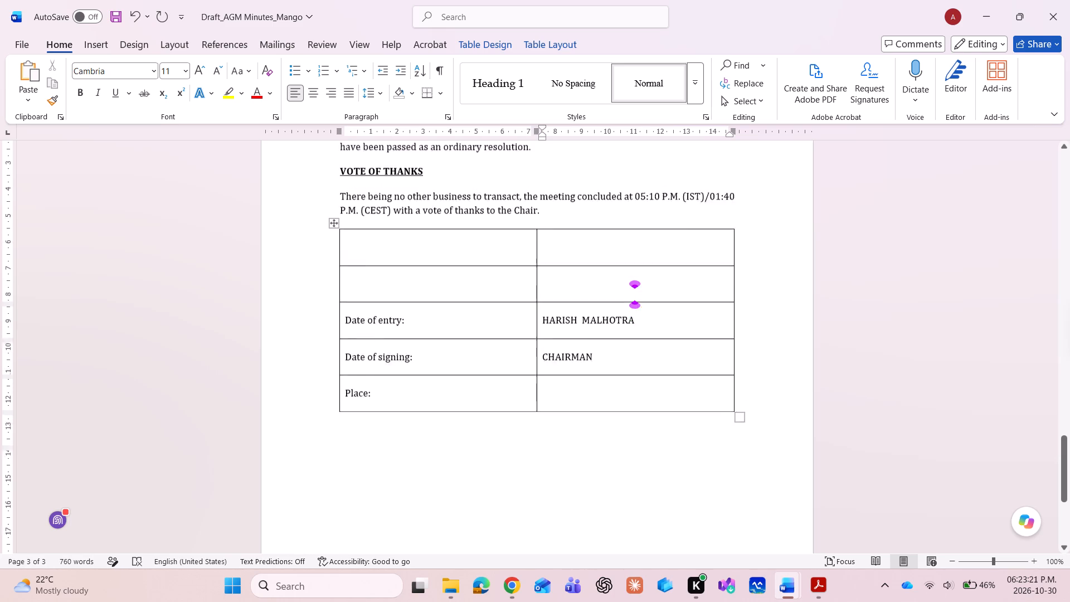
scroll(471, 304, "up", 1)
left_click(457, 298)
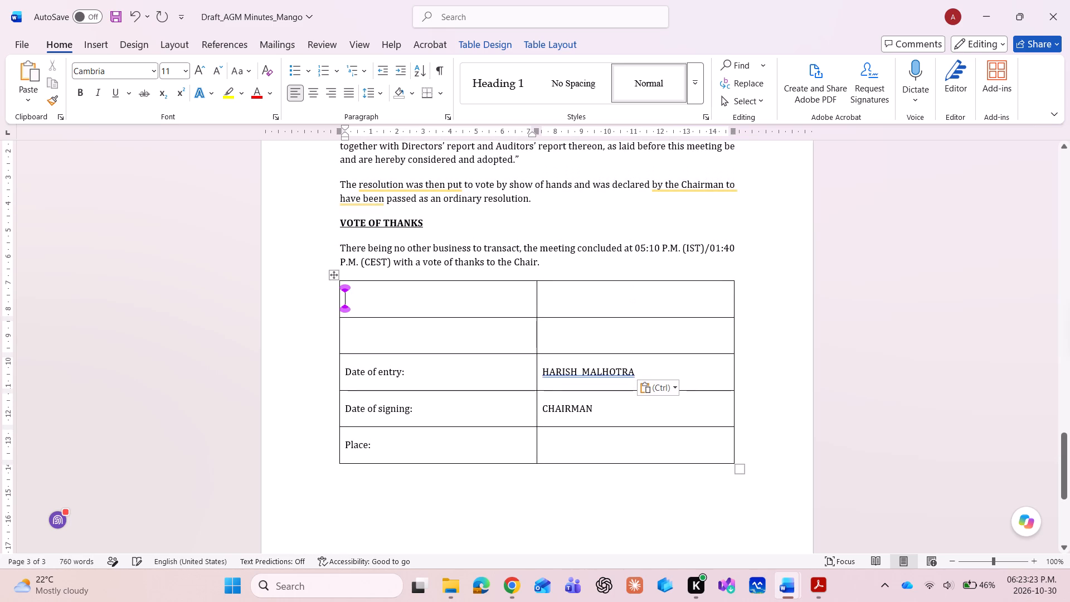
key("ctrl+s")
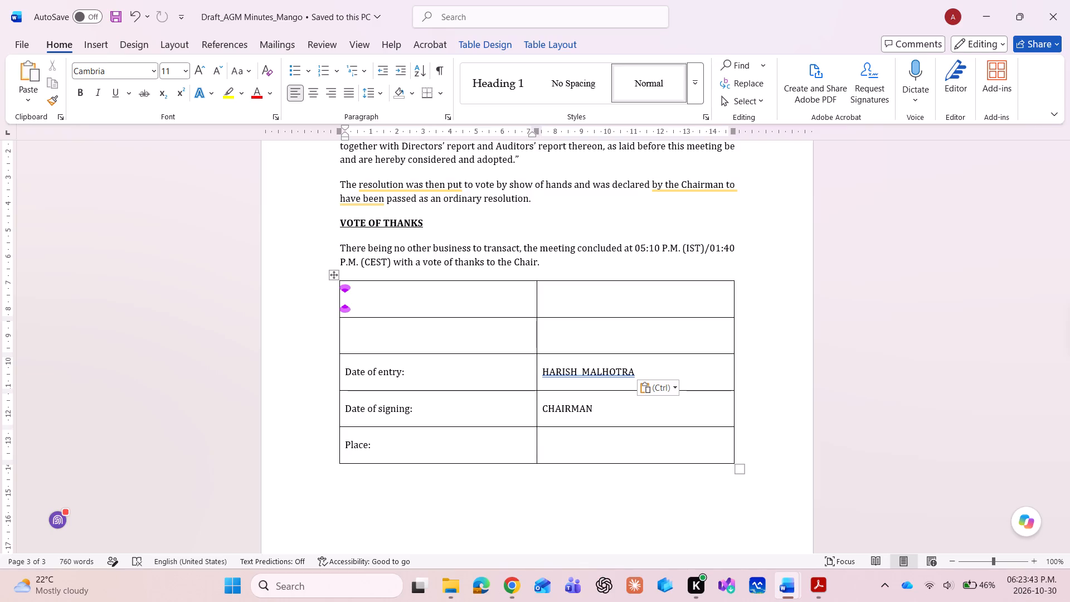
Check the signature block in 30092025_AGM Minutes_Mango and make all text in the draft's signature table bold.
key("alt+Tab")
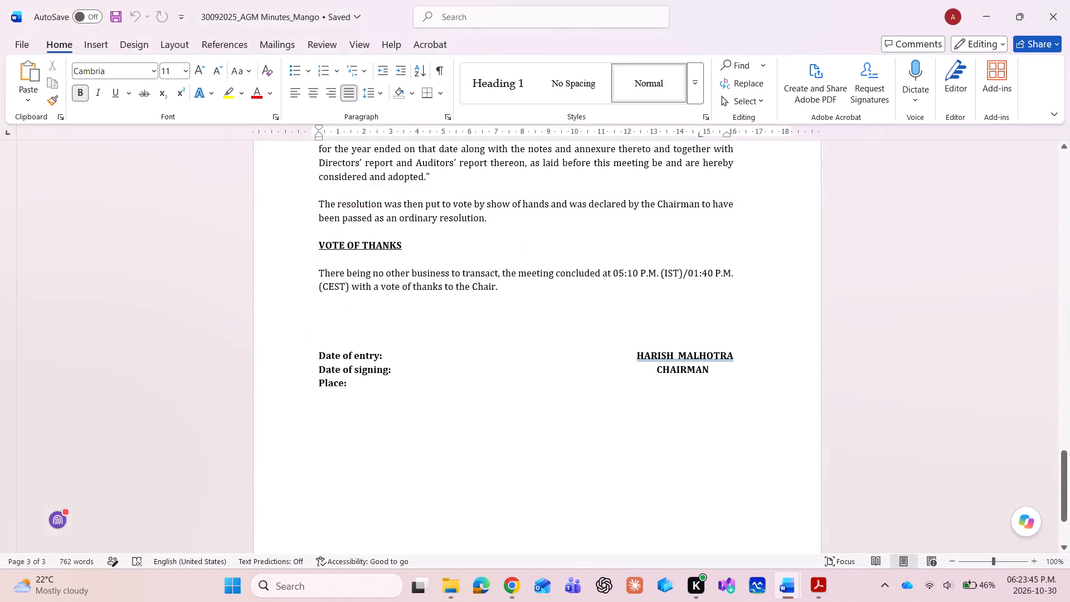
key("alt+Tab")
left_click_drag(352, 298, 433, 351)
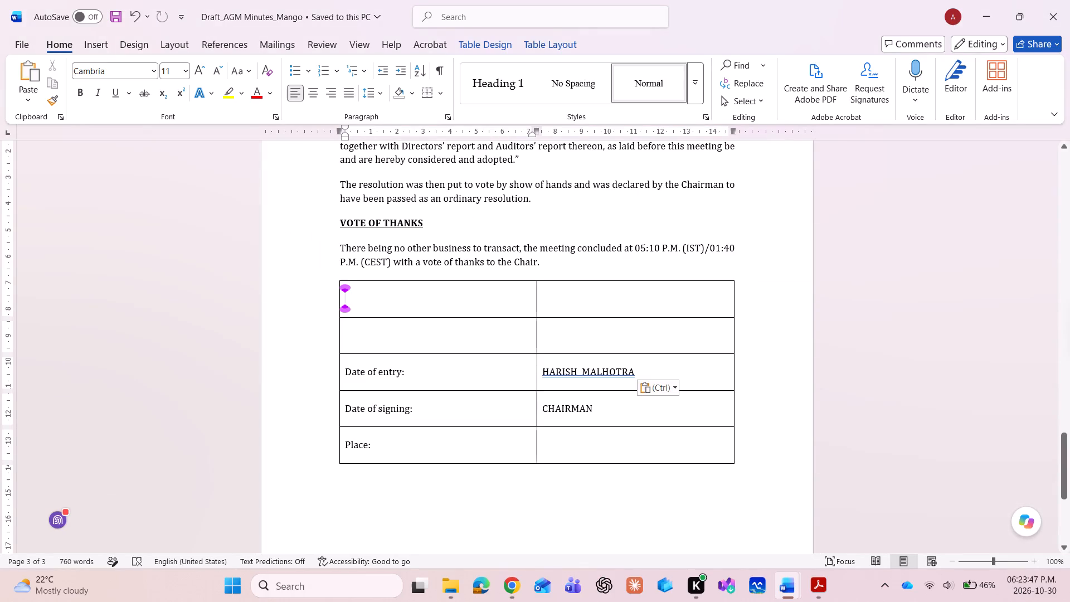
left_click_drag(433, 351, 587, 443)
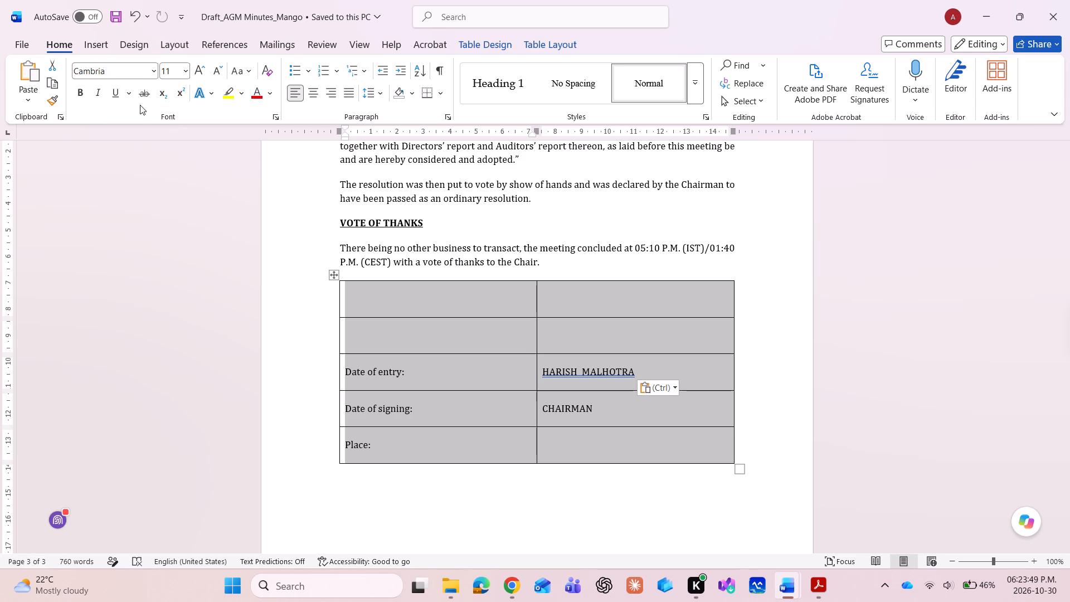
left_click(74, 86)
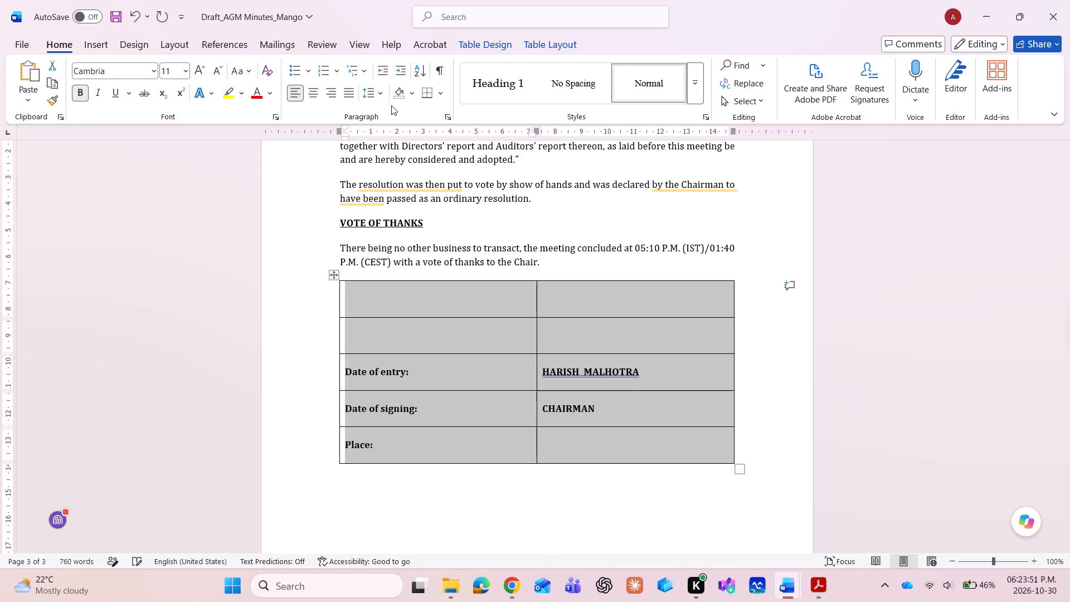
Right-align the second column of the signature table, holding the chairman's name and "CHAIRMAN".
left_click(571, 368)
left_click_drag(565, 295, 563, 435)
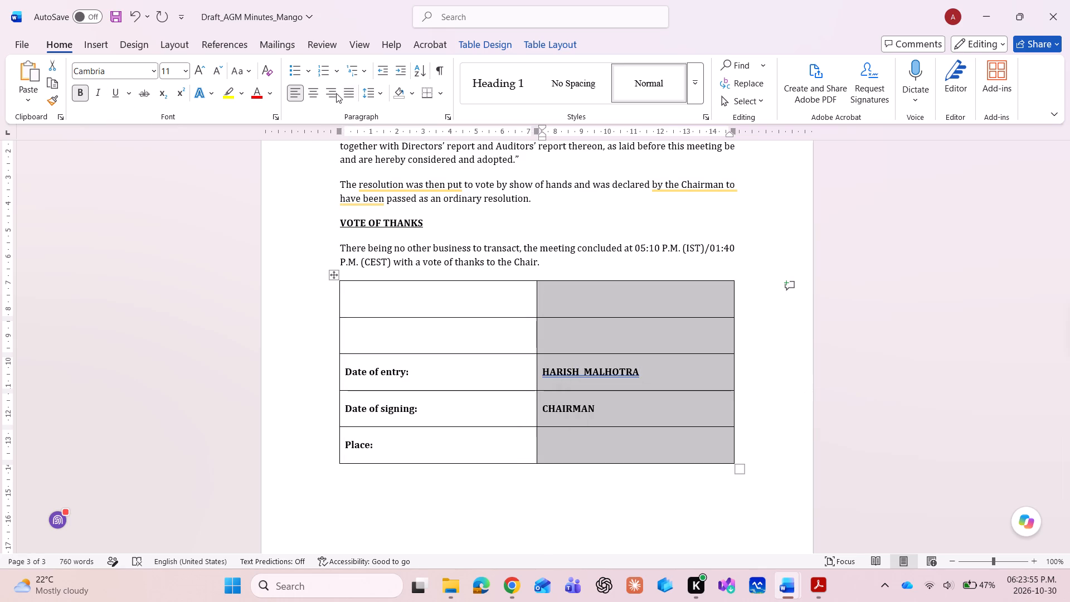
left_click(334, 94)
Remove all borders from the whole signature table.
left_click(452, 308)
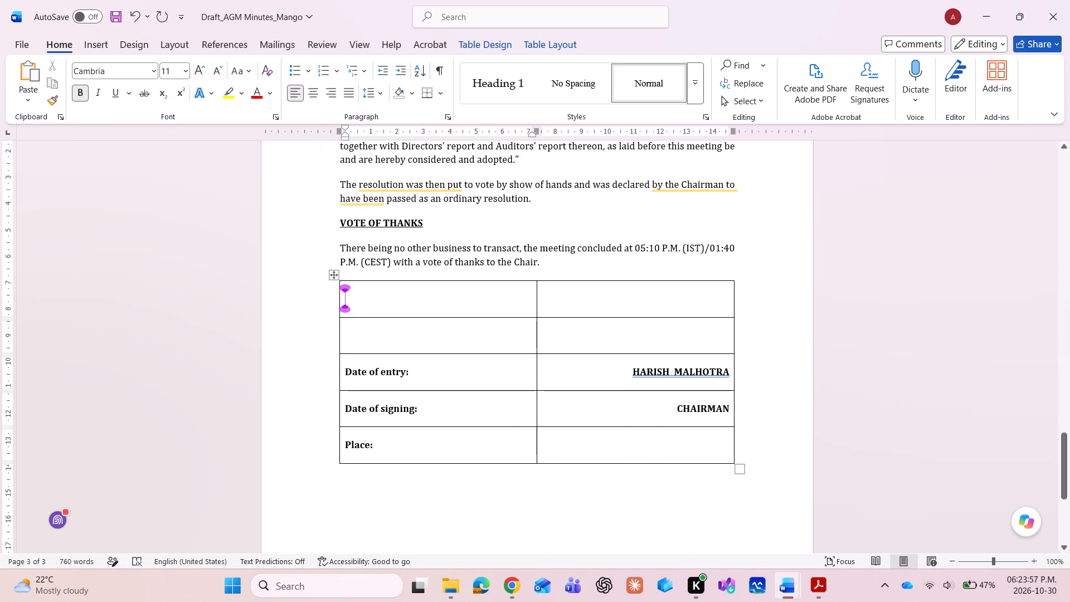
left_click(332, 271)
left_click(483, 53)
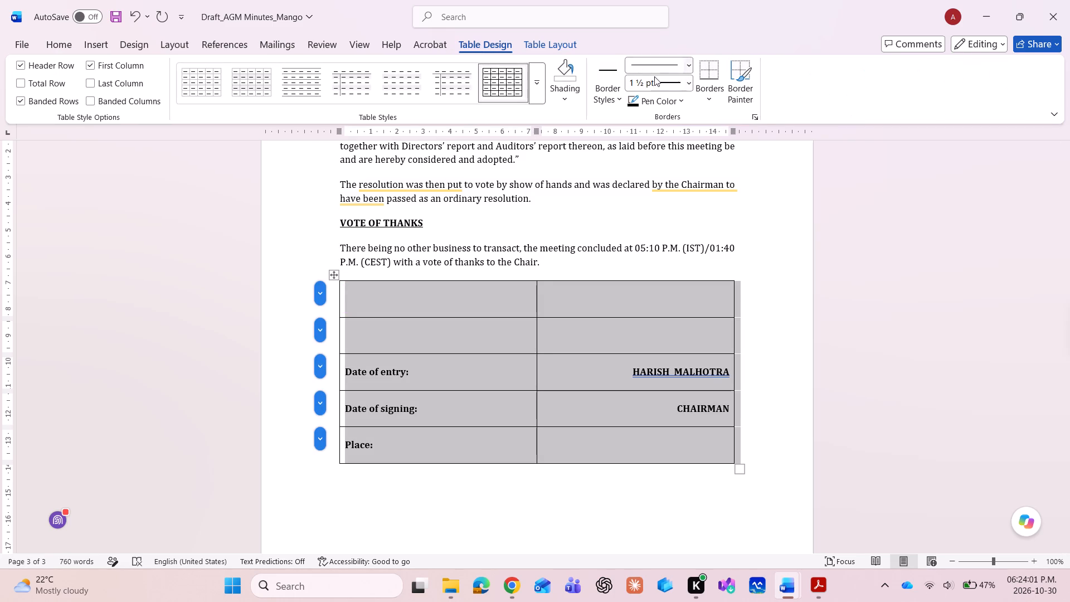
left_click(706, 90)
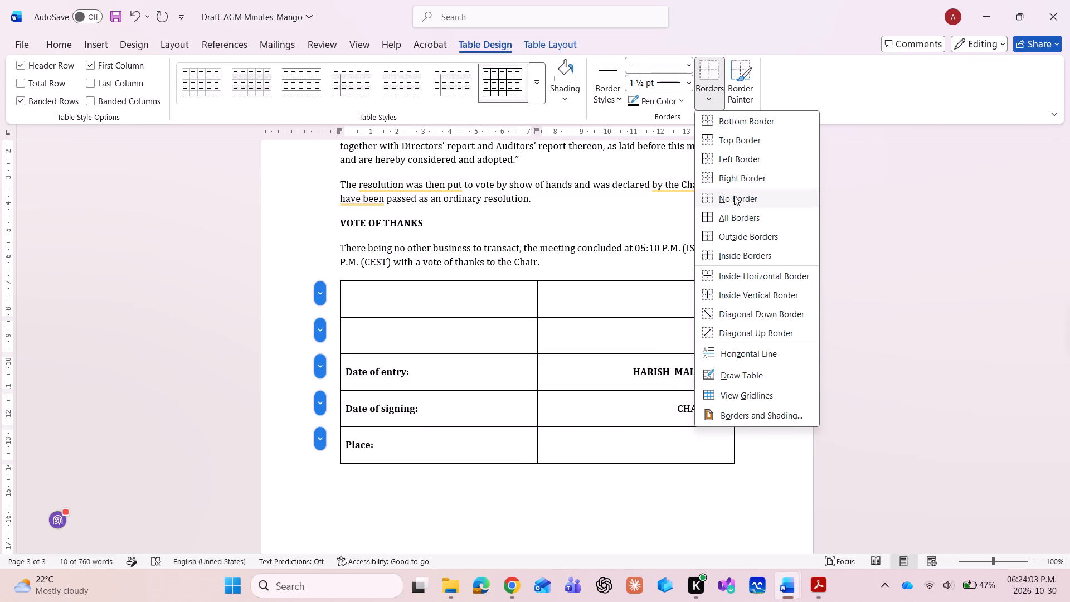
left_click(734, 196)
left_click(525, 290)
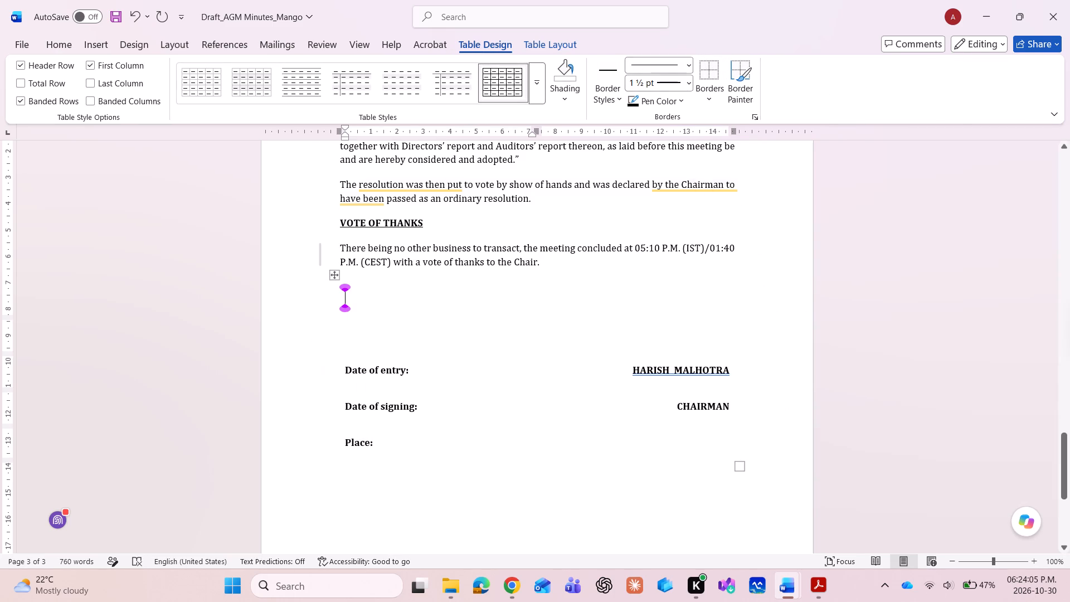
left_click(555, 266)
left_click(585, 515)
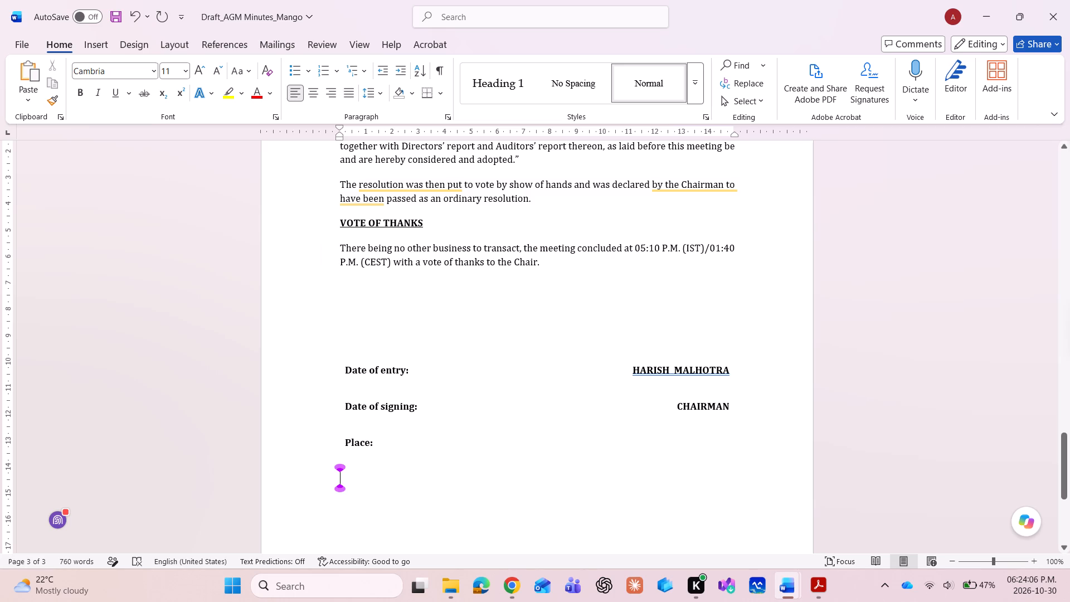
Save the draft minutes document.
key("ctrl+s")
Compare with the reference minutes and remove the paragraph spacing before and after throughout the signature table.
key("alt+Tab")
key("alt+Tab")
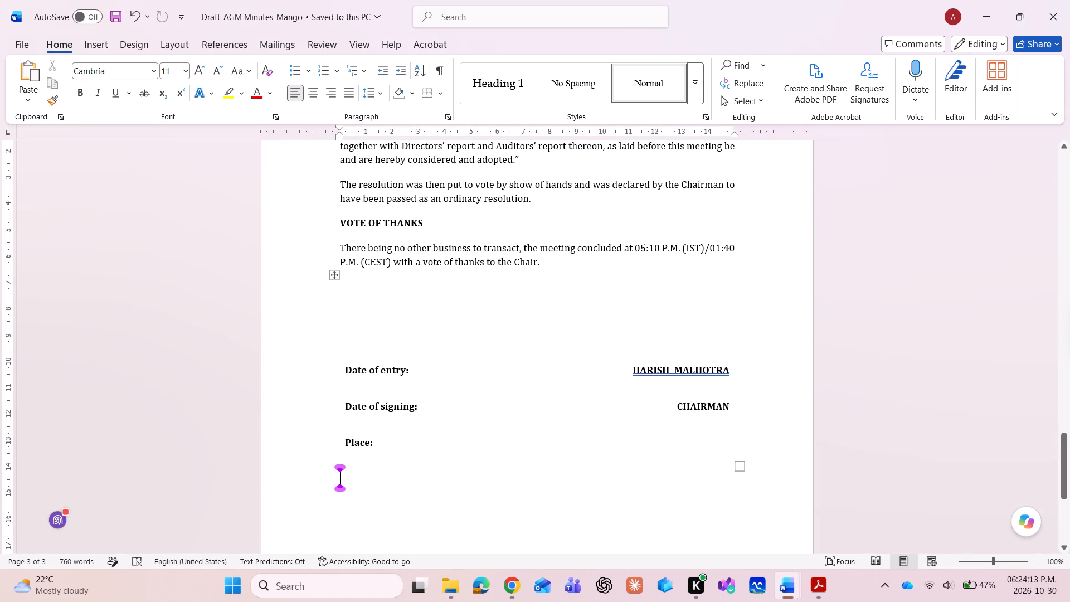
left_click(334, 273)
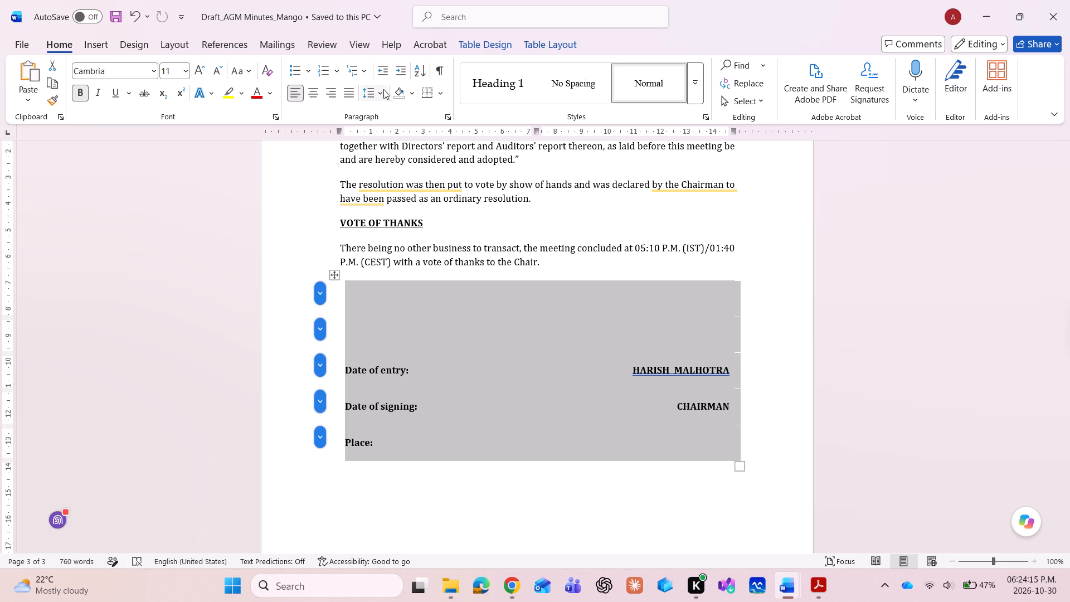
left_click(377, 91)
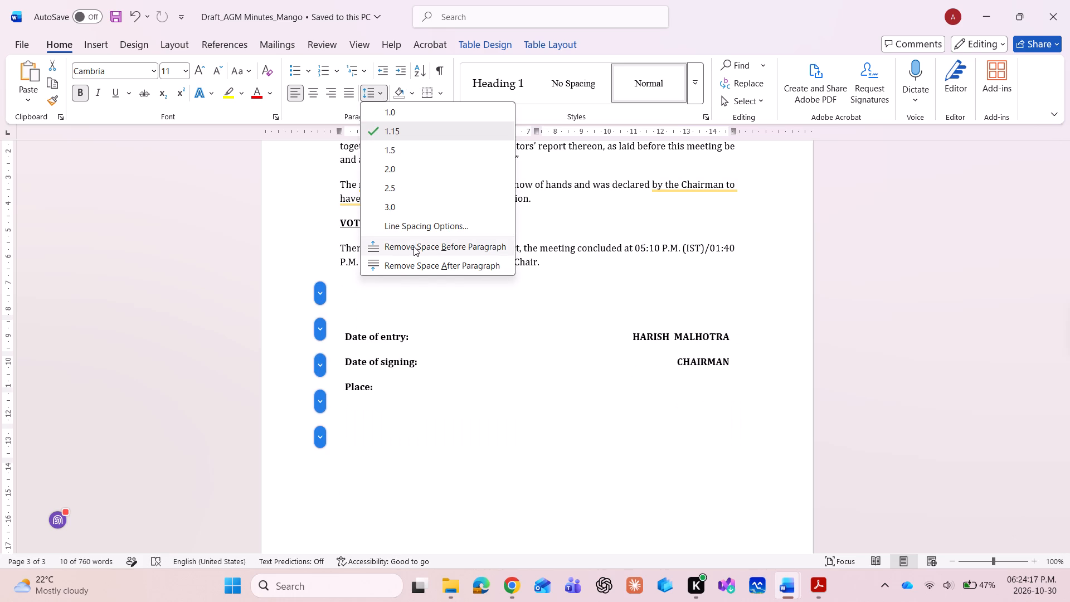
left_click(414, 246)
left_click(366, 91)
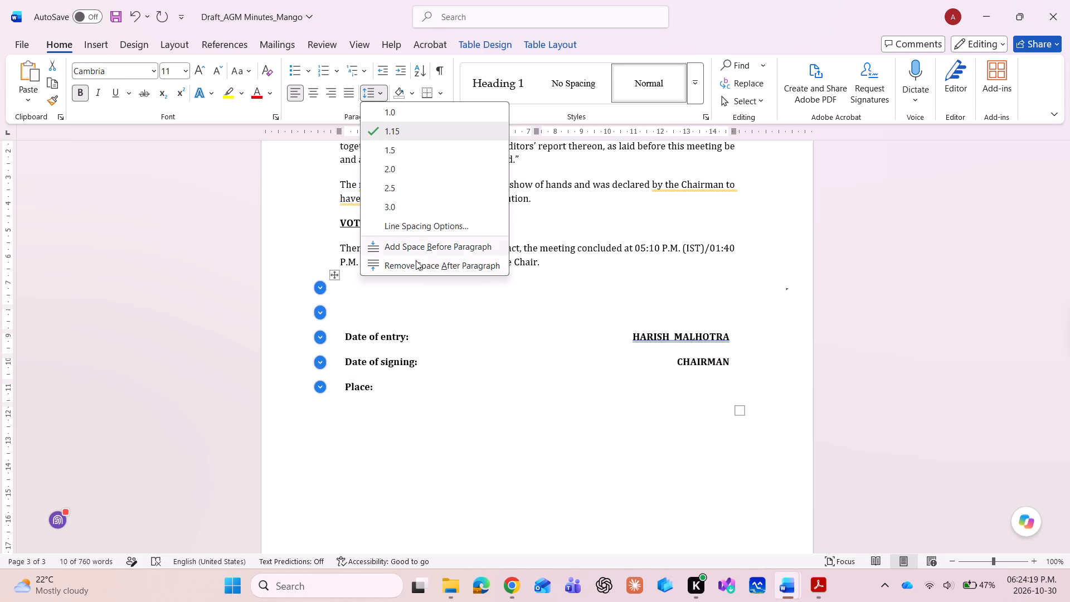
left_click(416, 260)
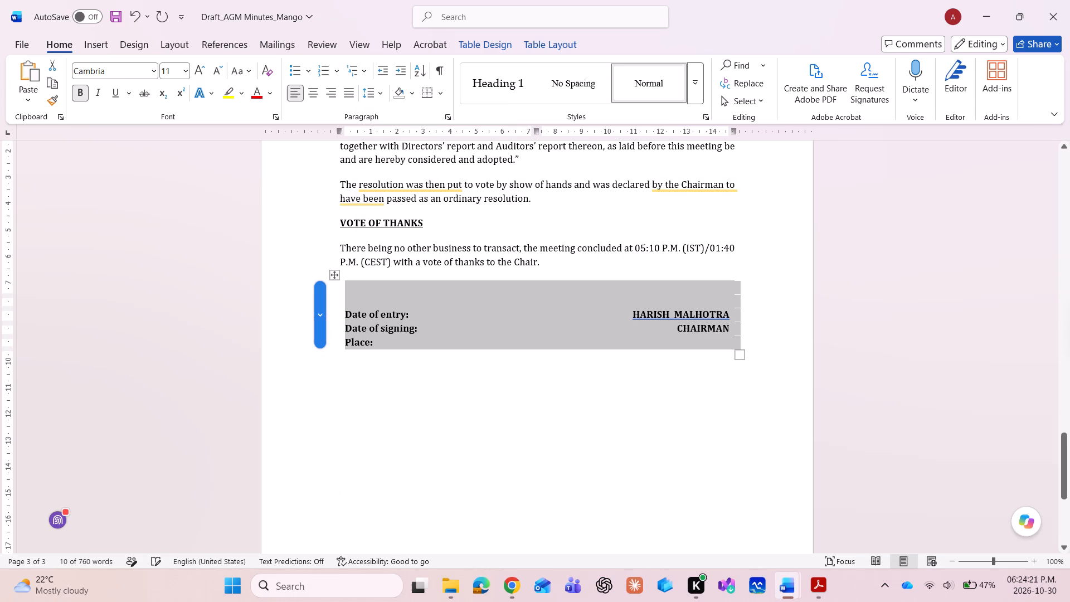
left_click(488, 268)
left_click(562, 263)
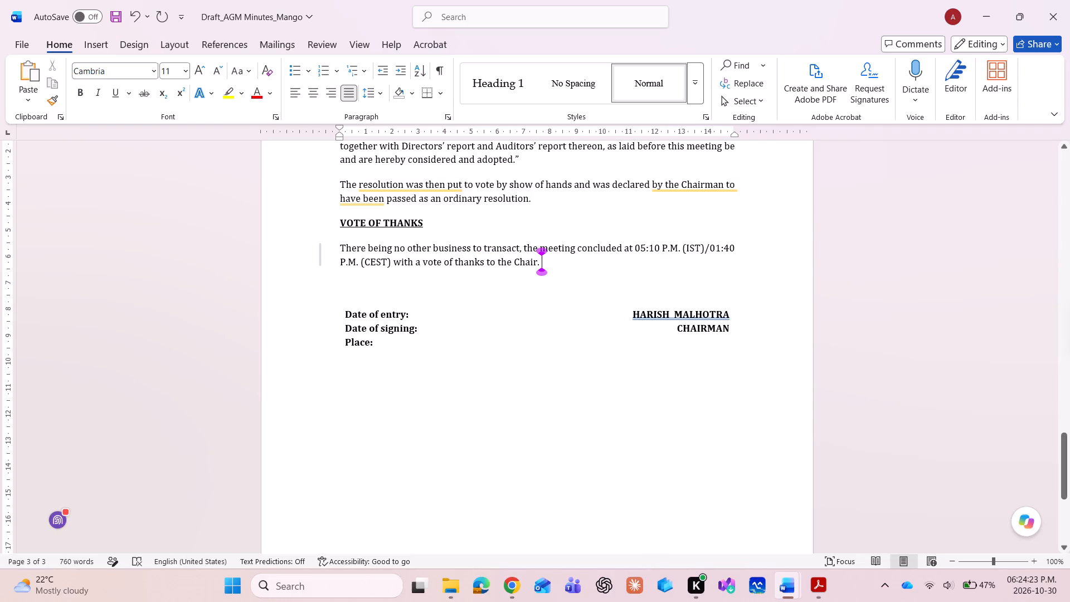
Compare with the reference minutes and insert one blank row below the first row of the signature table.
key("alt+Tab")
key("alt+Tab")
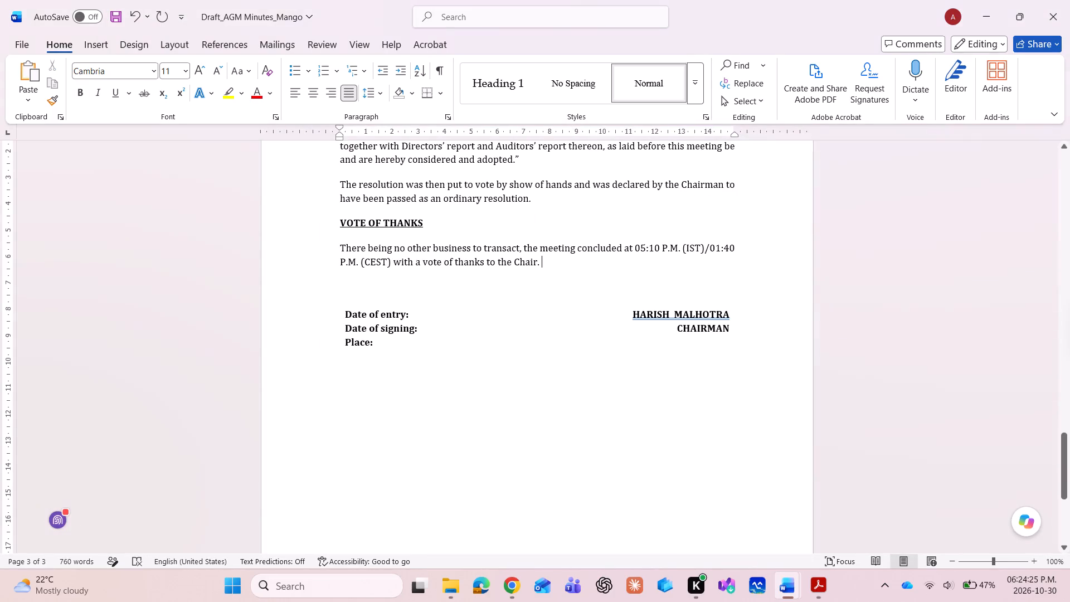
key("alt+Tab")
key("alt+Tab")
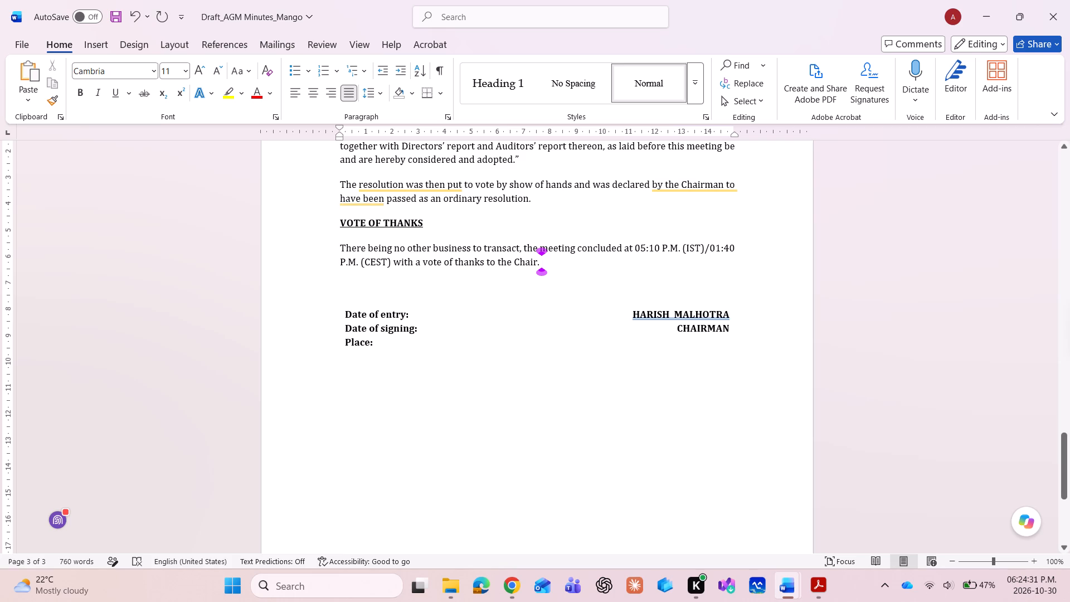
left_click(336, 274)
left_click(359, 292)
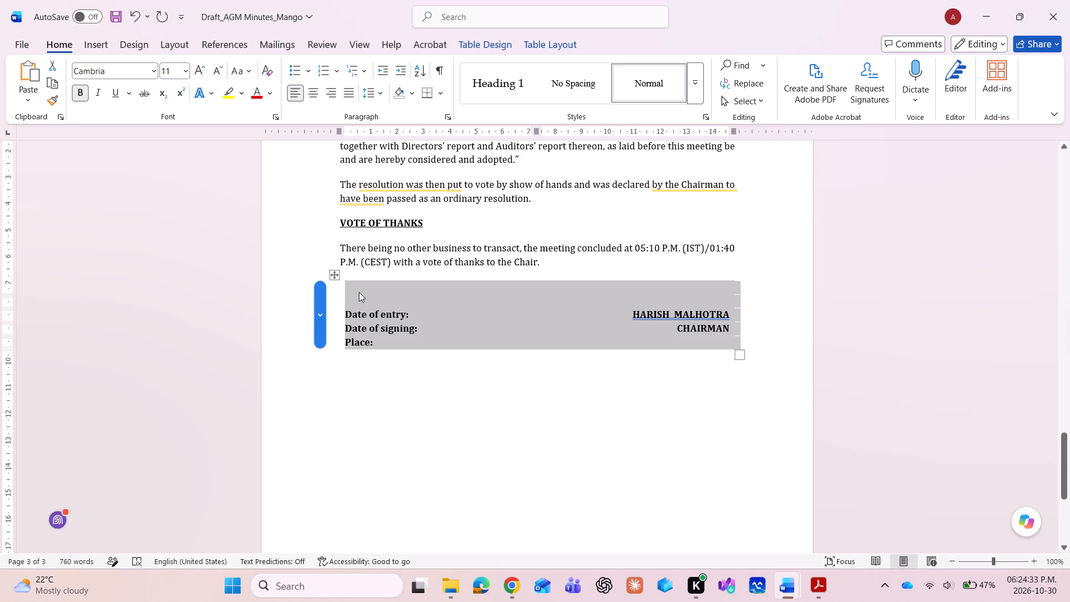
right_click(359, 292)
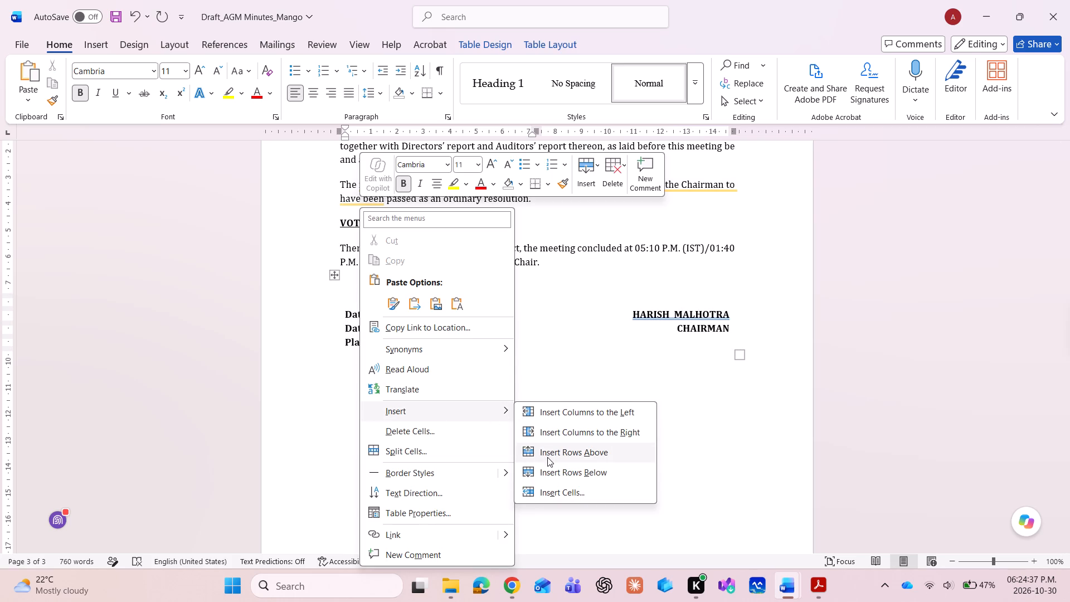
left_click(552, 469)
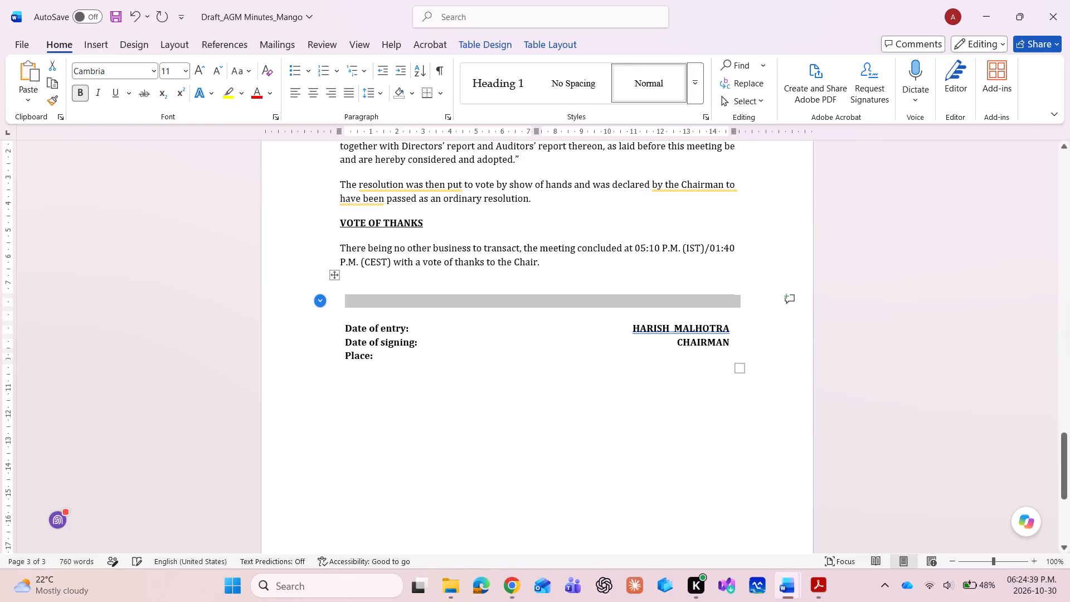
Deselect the new blank row in the signature table and save the draft minutes.
left_click(549, 267)
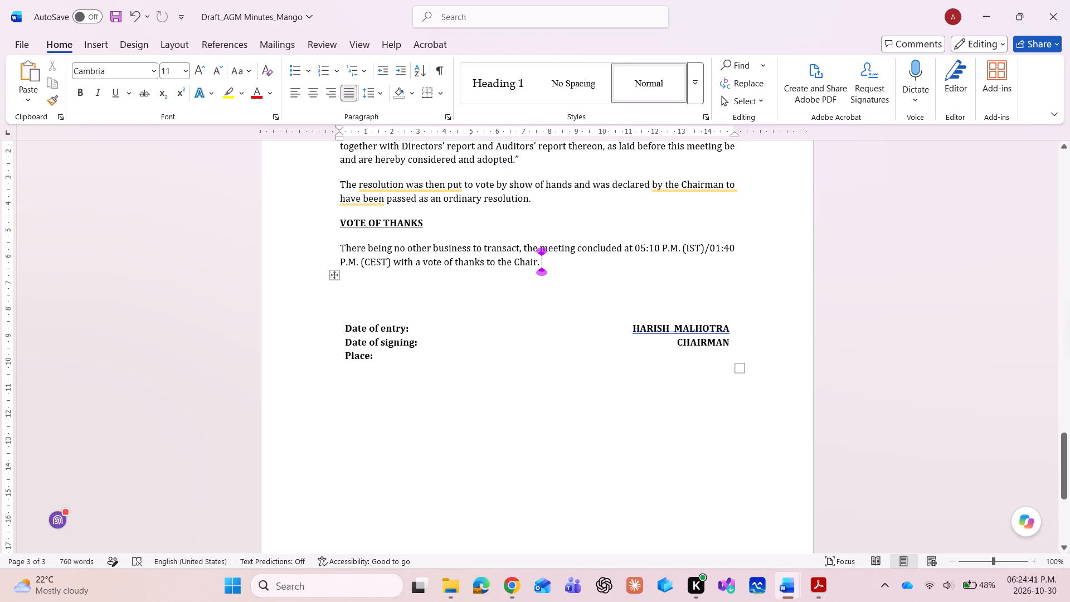
left_click(465, 415)
key("ctrl+s")
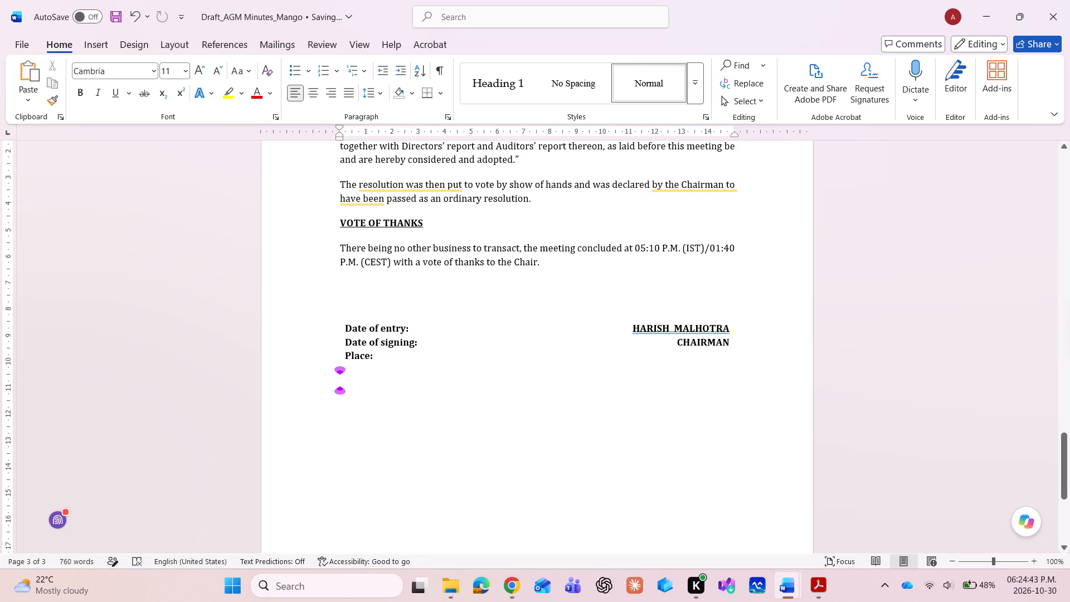
Close the reference minutes document 30092025_AGM Minutes_Mango.
key("alt+Tab")
left_click(1069, 0)
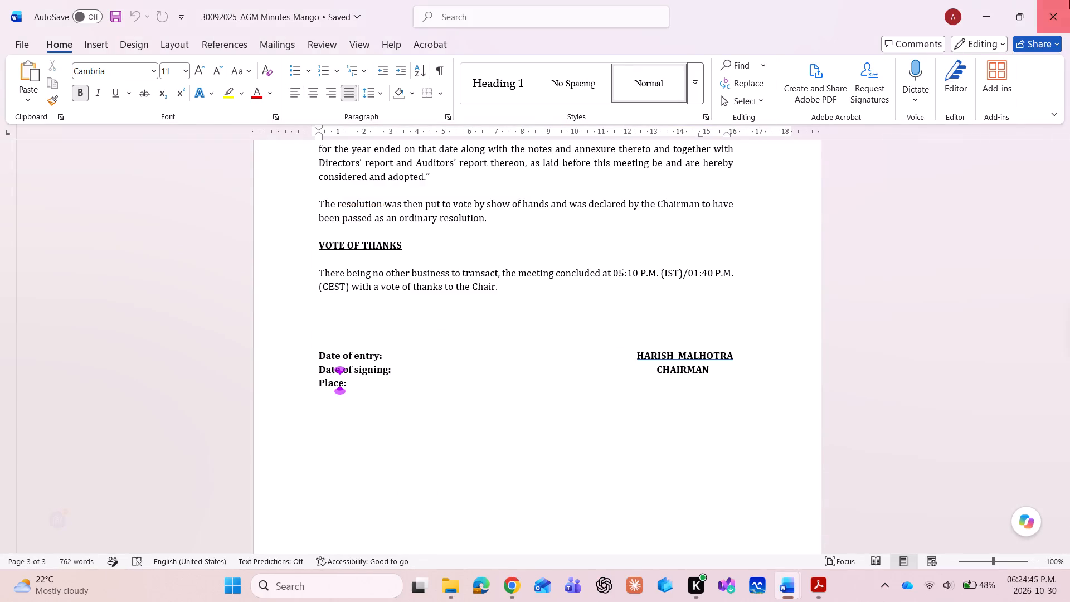
Return to the start of the draft minutes' title and close the Draft 3rd AGM_Notice and Agenda_Mango document.
scroll(706, 216, "up", 6)
scroll(706, 216, "up", 15)
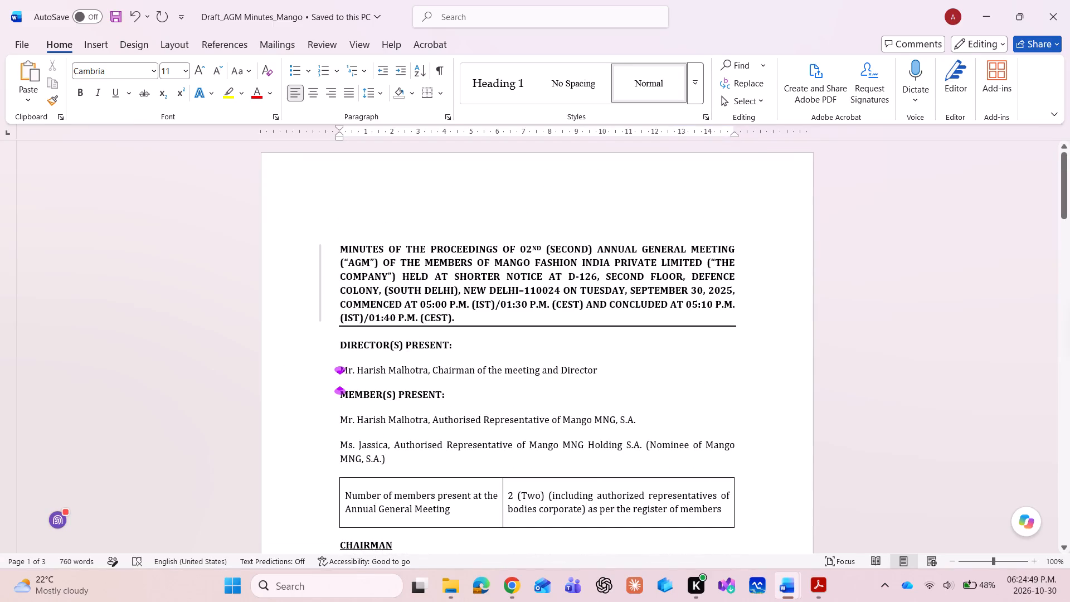
left_click(341, 251)
key("alt+Tab")
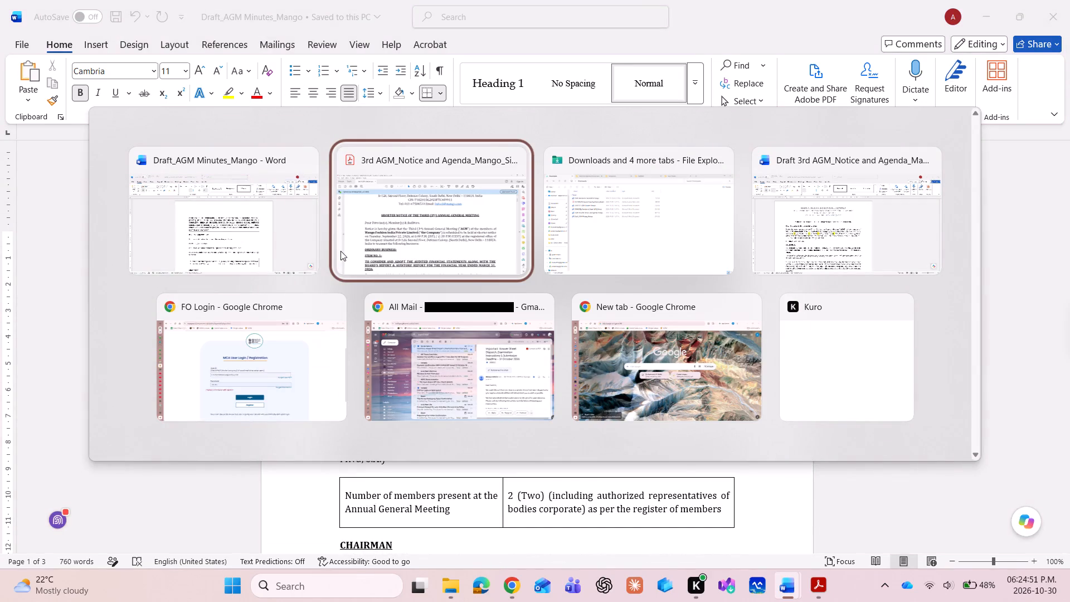
key("alt+Tab")
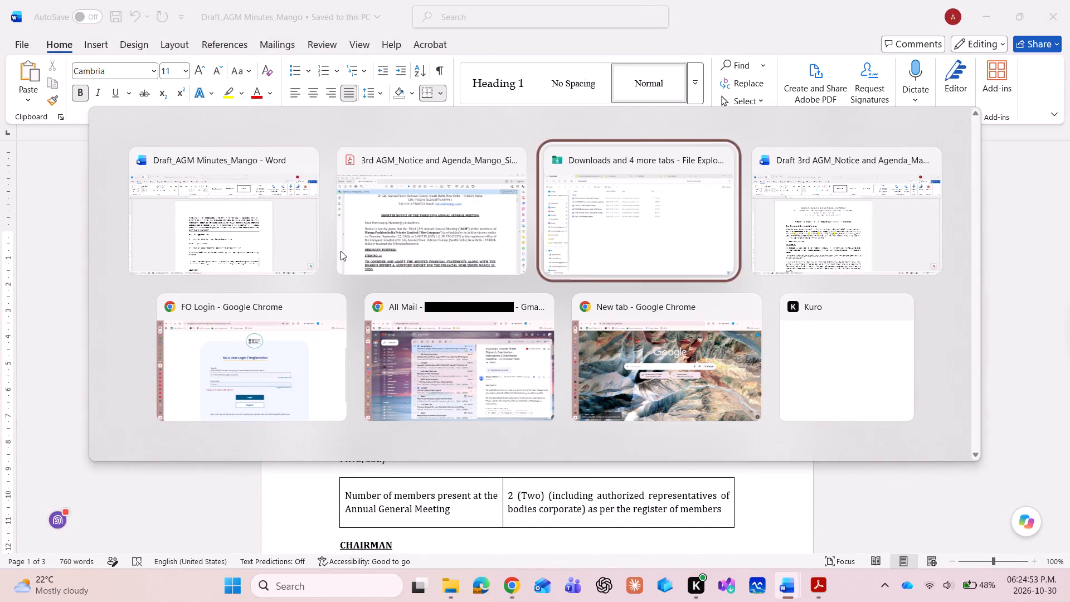
key("alt+Tab")
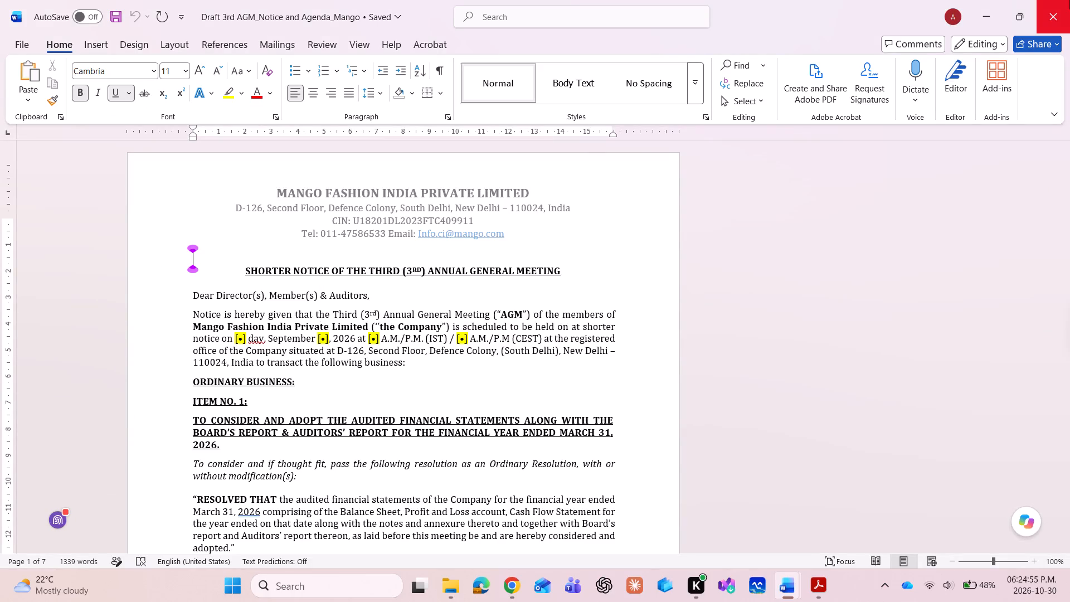
left_click(1069, 0)
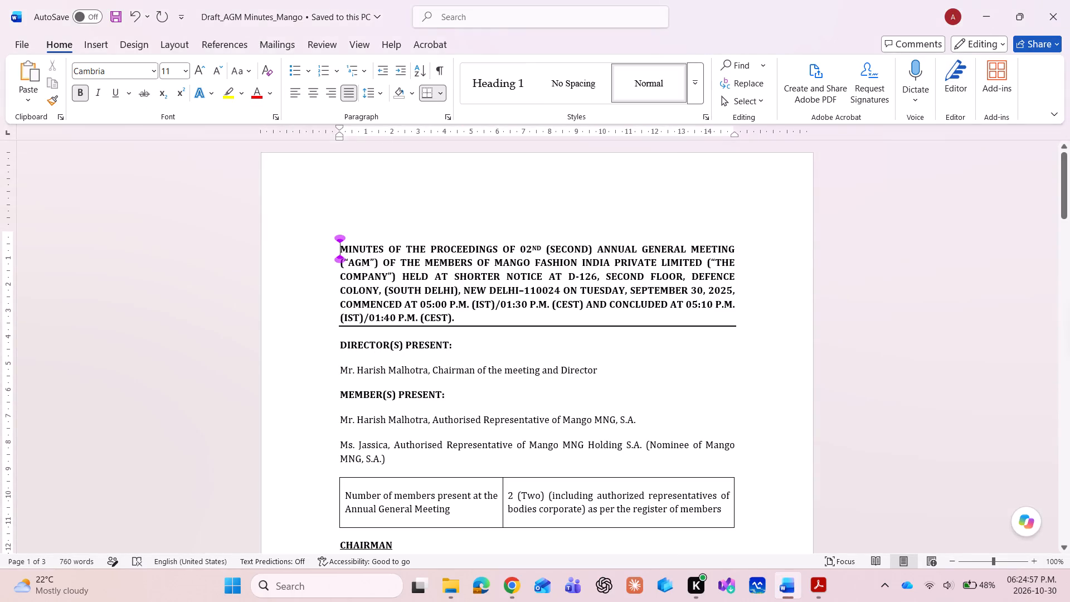
Glance at the 3rd AGM notice PDF in Acrobat, return to Word and save the draft minutes.
key("alt+Tab")
key("alt+Tab")
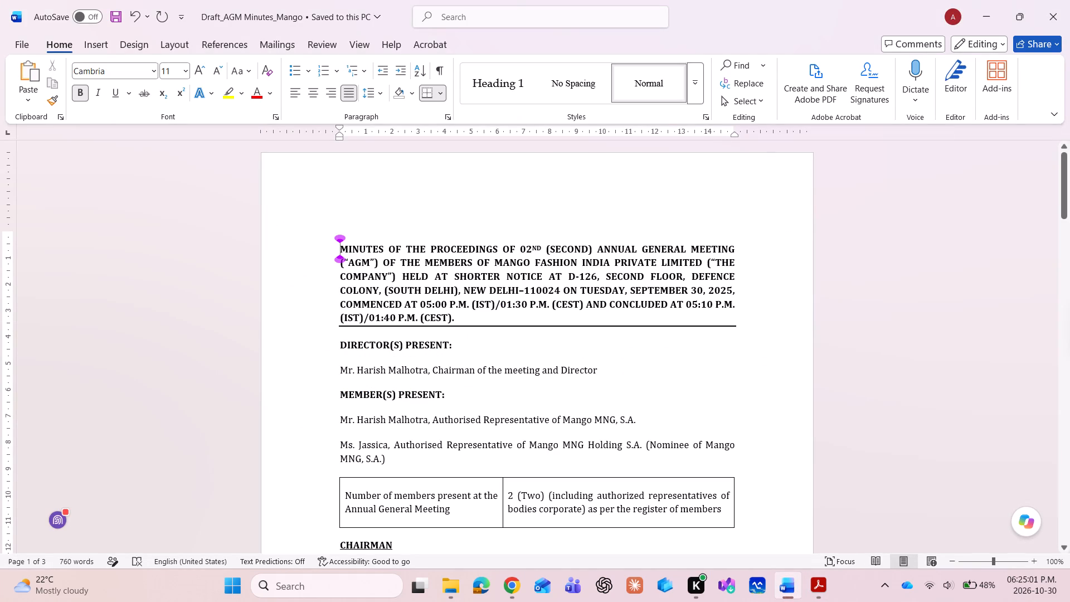
key("ctrl+s")
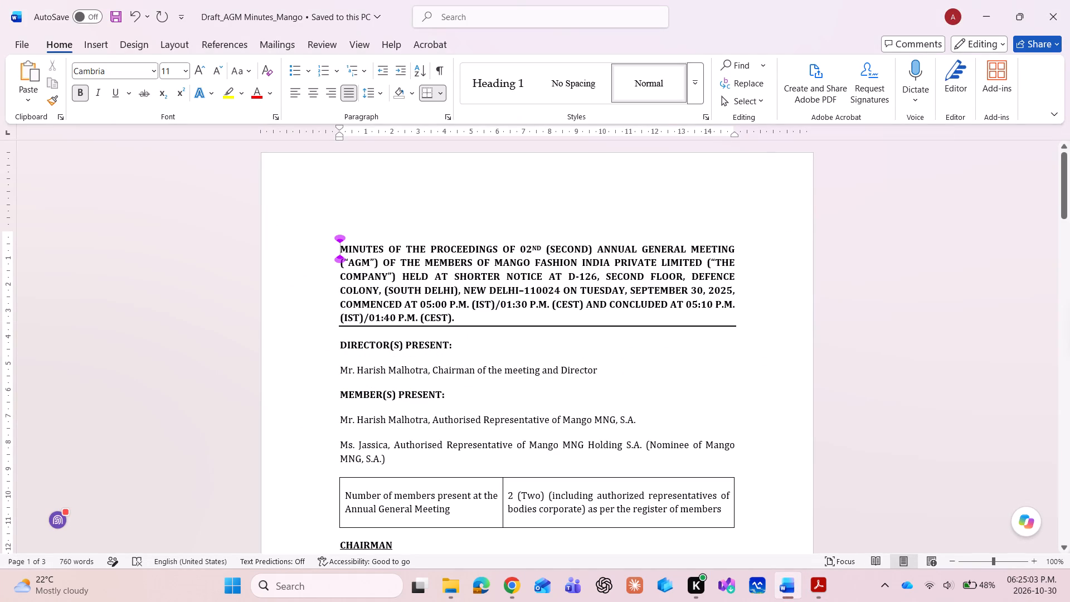
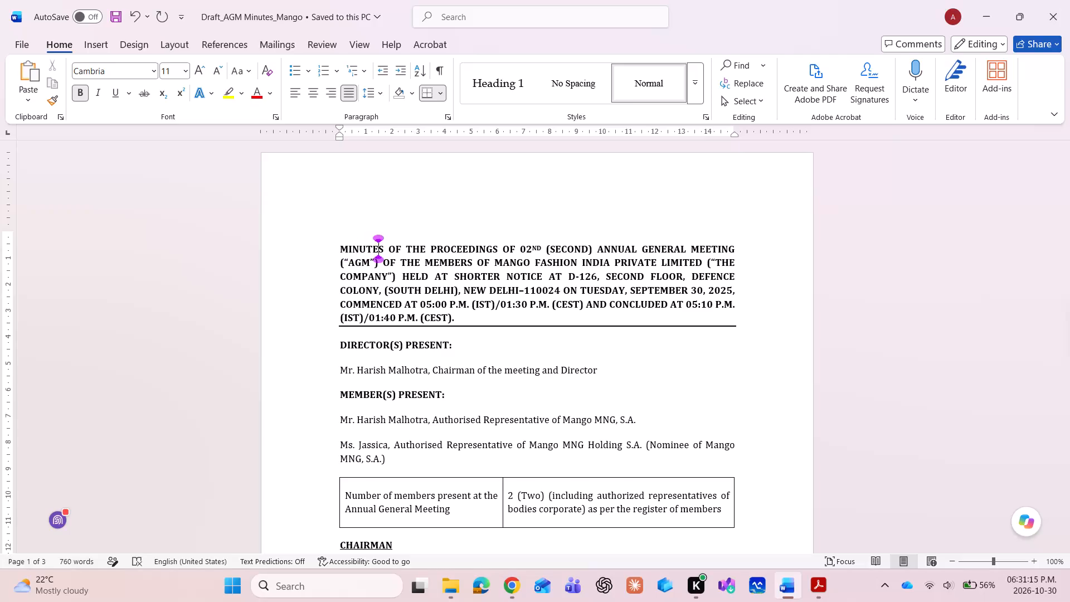
Change the meeting number in the minutes' title to 03rd (THIRD), with the ordinal suffix as superscript.
key("Right")
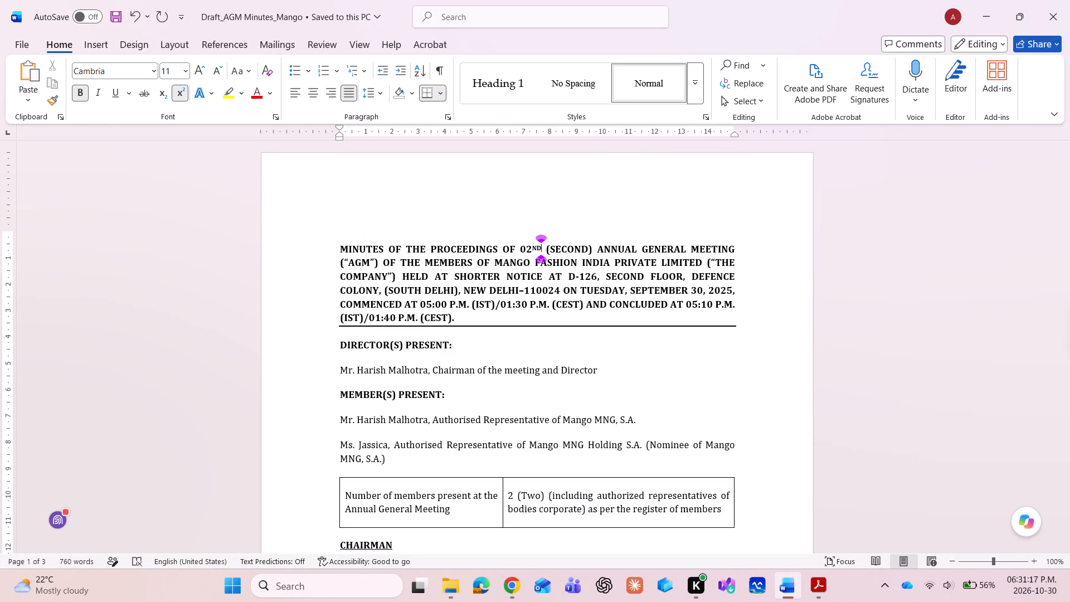
key("BackSpace")
key("BackSpace")
key("BackSpace")
key("BackSpace")
type("03")
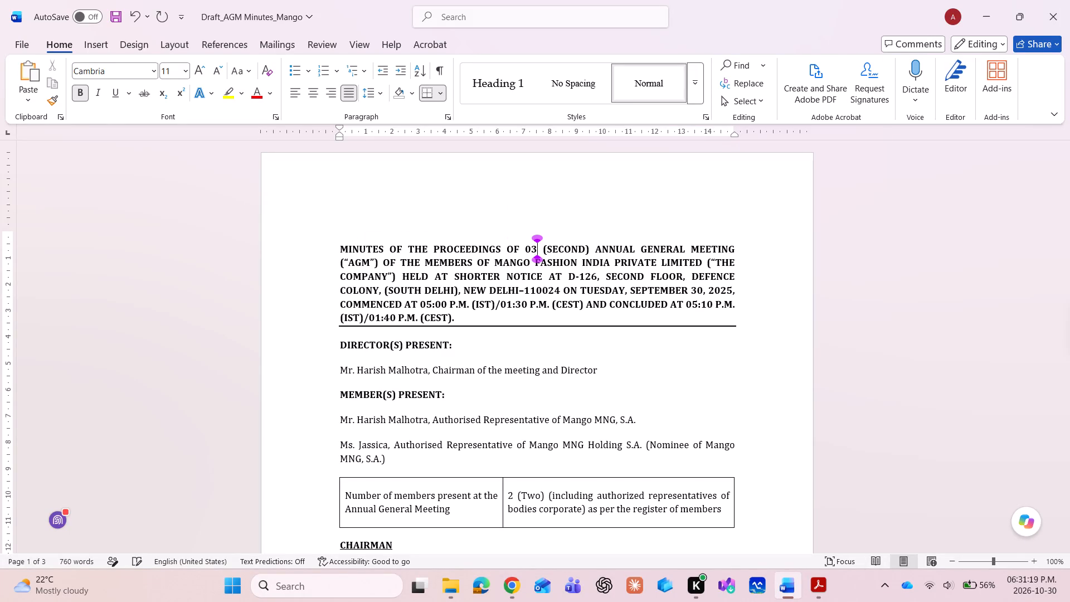
type("rd")
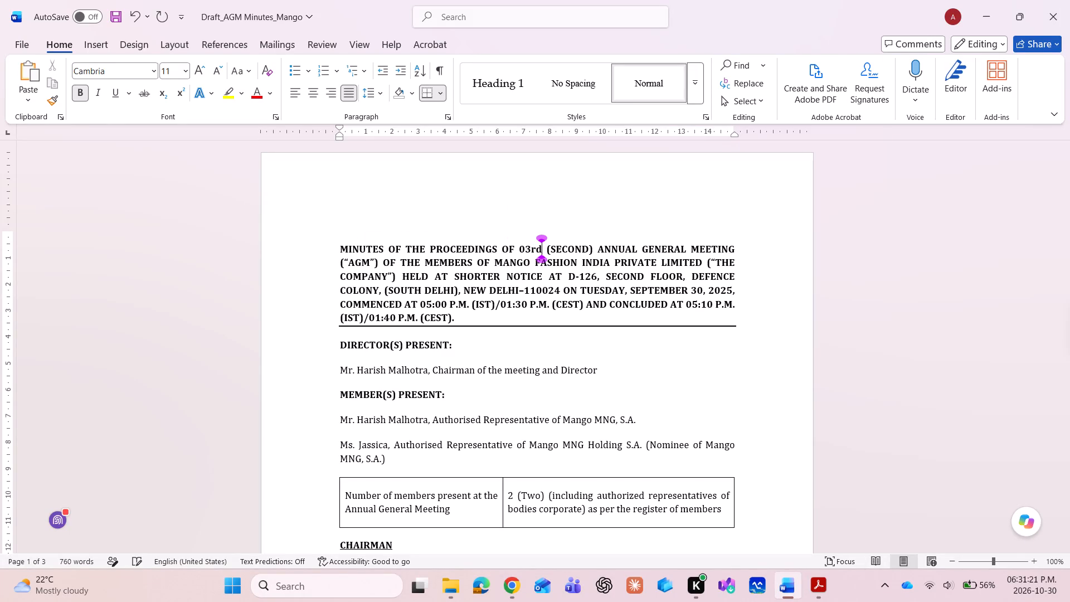
key("space")
key("Delete")
key("Right")
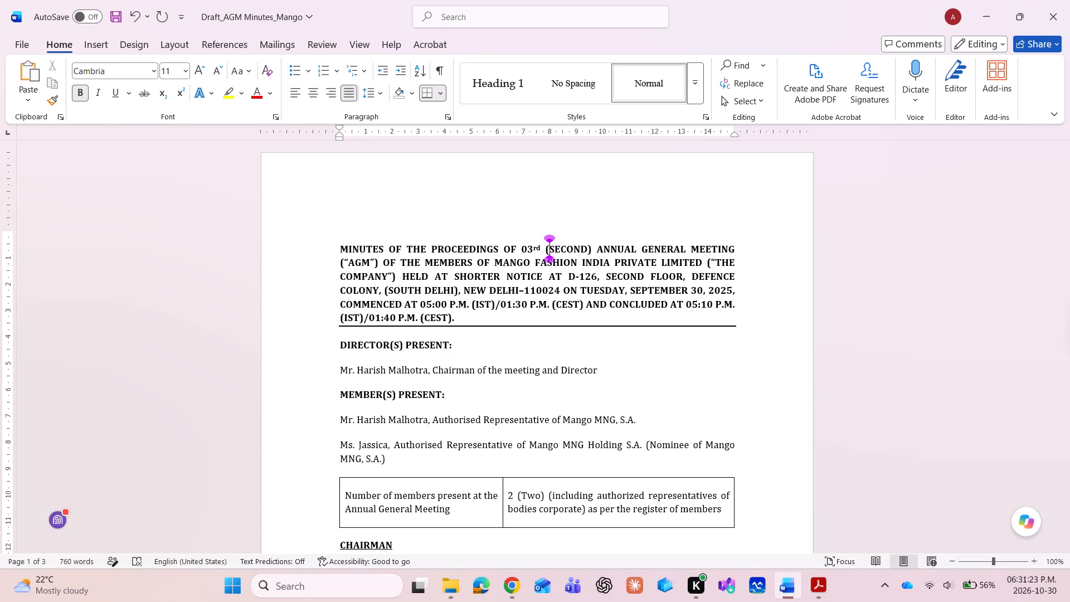
key("shift+Right")
key("shift+Right")
key("shift+Right")
key("shift+Right")
key("shift+Right")
key("shift+Right")
key("shift+Right")
key("shift+Left")
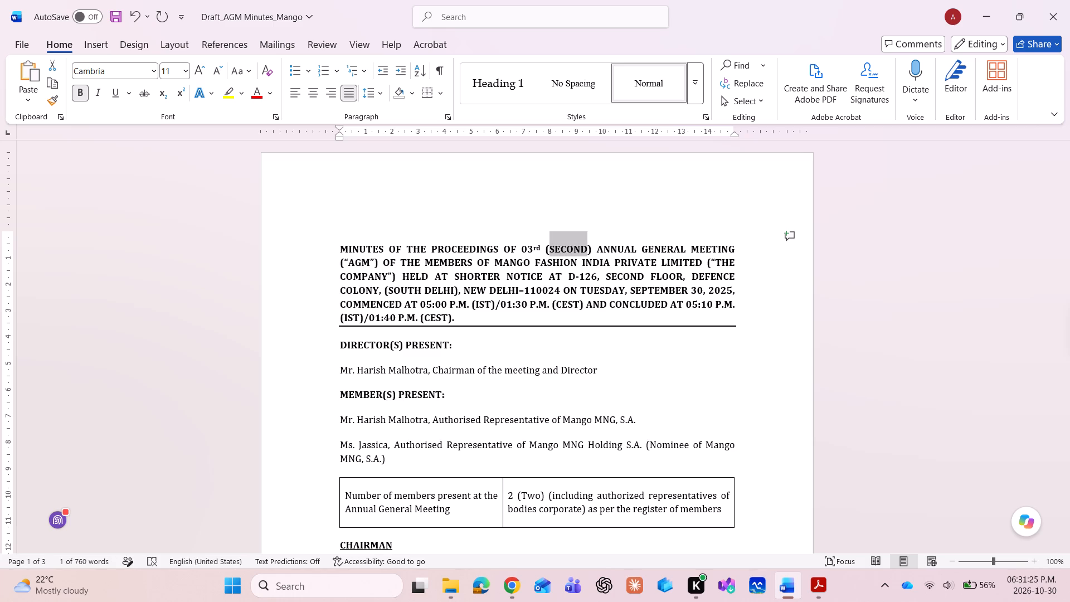
type("THIRD")
Set the meeting date in the title to September 22, 2026, checking it against the 3rd AGM notice PDF in Acrobat.
key("Right")
key("Right")
key("Right")
key("Right")
key("Right")
key("Right")
key("Right")
key("Right")
key("Right")
key("Right")
key("Right")
key("Right")
key("Right")
key("Right")
key("Right")
key("Right")
key("Right")
key("Right")
key("Right")
key("Right")
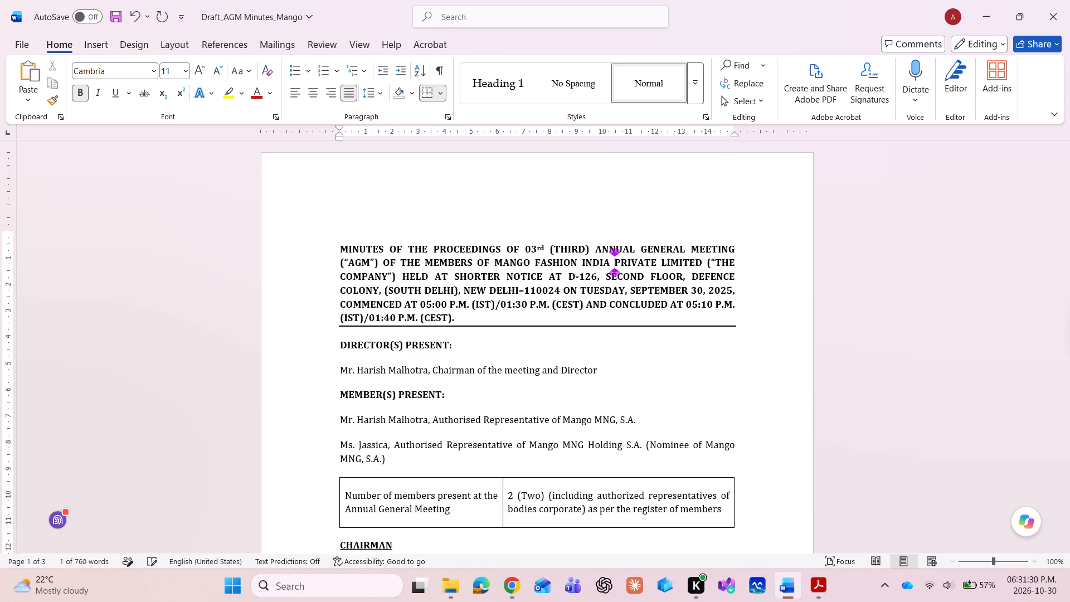
key("alt+Tab")
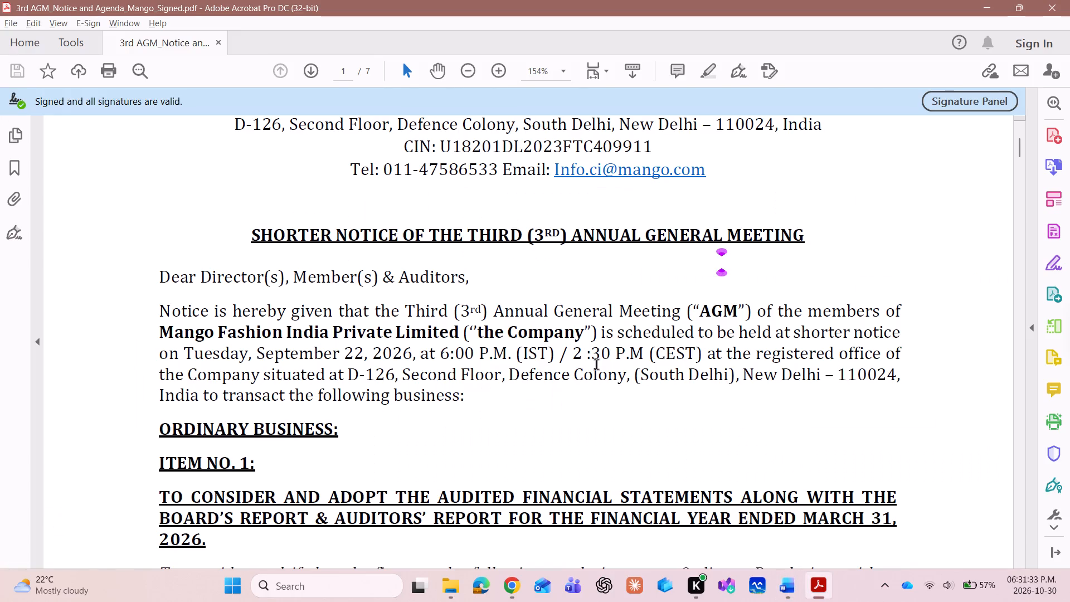
key("alt+Tab")
key("Right")
key("Right")
key("Right")
key("Right")
key("Right")
key("Right")
key("Right")
key("Right")
key("Right")
key("Right")
key("Right")
key("Right")
key("Right")
key("Right")
key("Right")
key("Right")
key("Right")
key("Right")
key("Right")
key("Right")
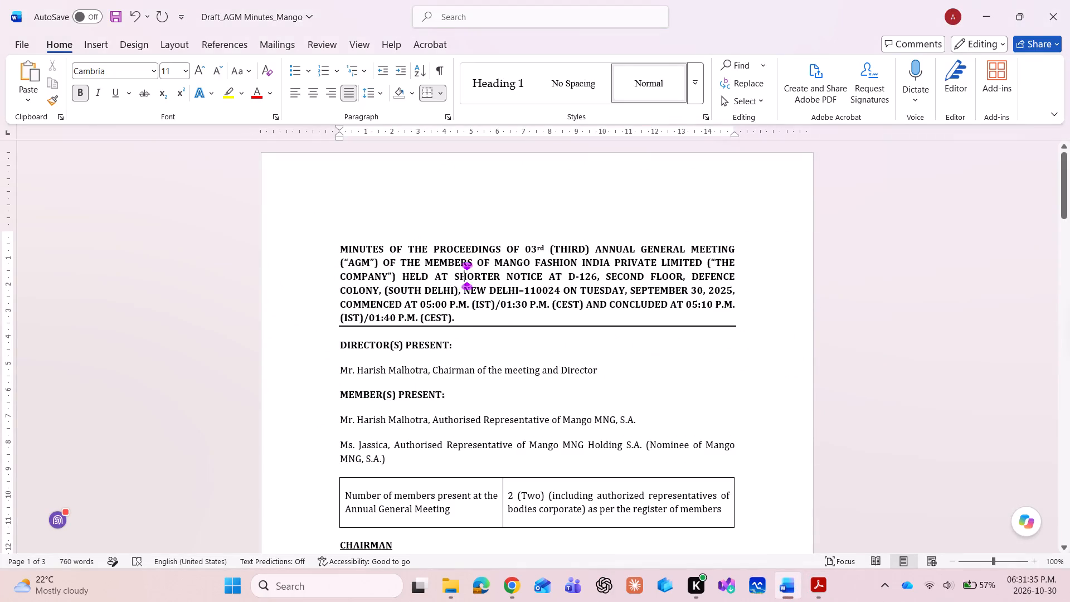
key("Right")
key("Down")
key("Right")
key("Right")
key("Right")
key("Right")
key("Right")
key("Right")
key("Right")
key("Right")
key("Right")
key("Right")
key("Right")
key("Right")
key("Right")
key("Right")
key("Right")
key("Right")
key("Right")
key("Right")
key("Right")
key("Right")
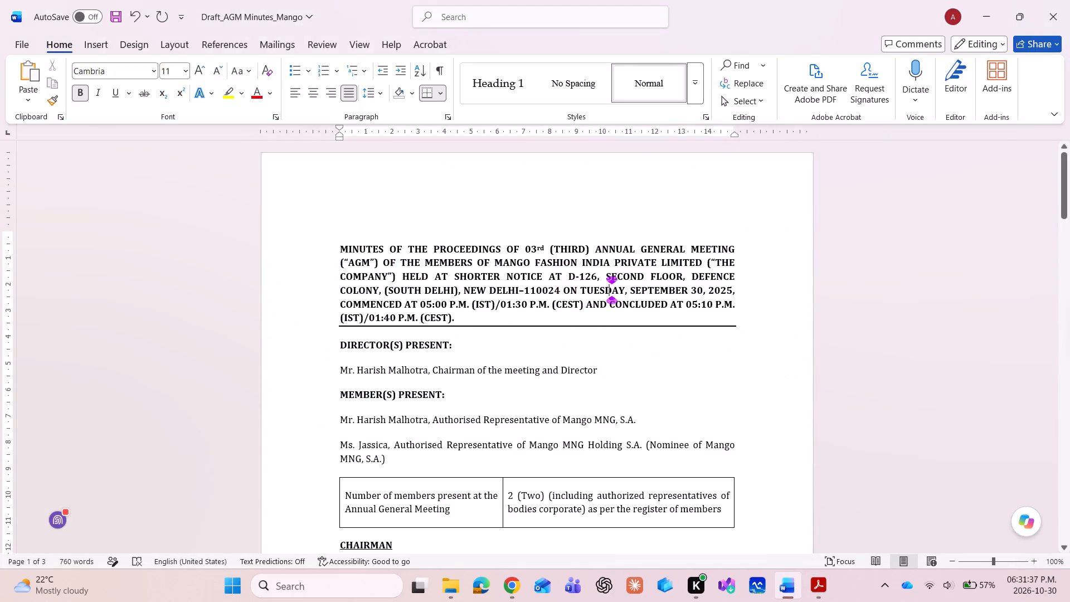
key("Right")
key("BackSpace")
key("BackSpace")
type("22")
key("alt+Tab")
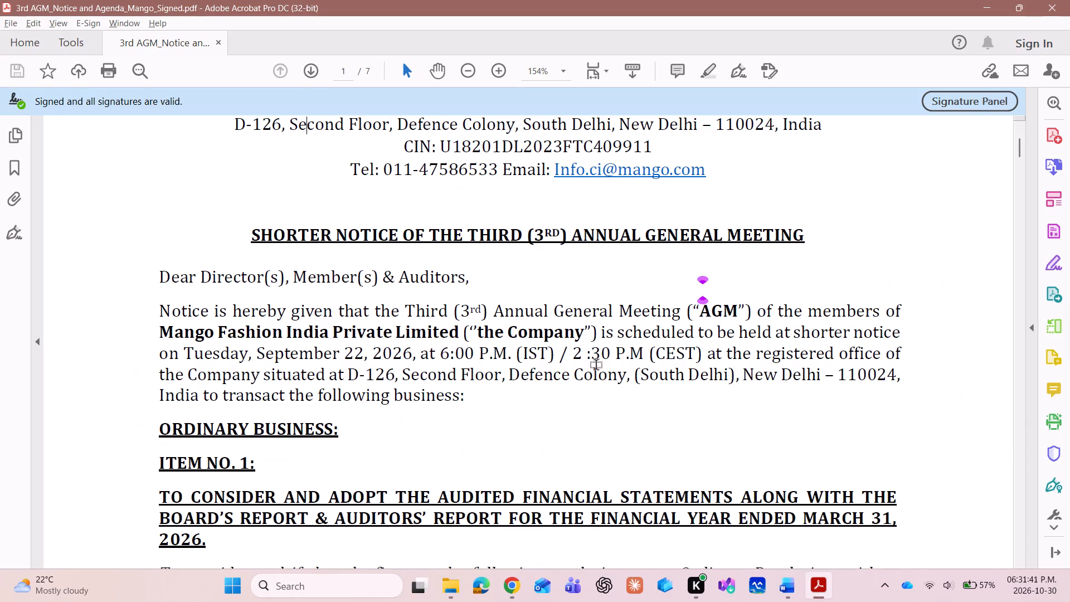
key("alt+Tab")
key("Right")
key("Right")
key("Right")
key("Right")
key("Right")
key("Right")
key("BackSpace")
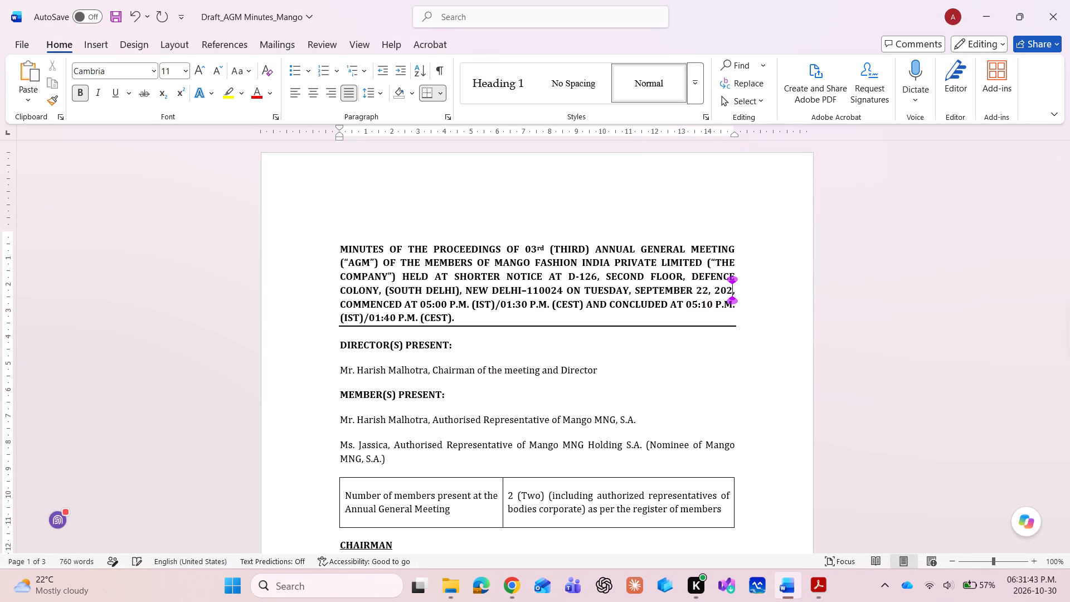
key("6")
Set the commencement time in the title to 06:00 P.M. (IST)/02:30 P.M. (CEST).
key("Right")
key("Right")
key("Right")
key("Right")
key("Right")
key("Right")
key("Right")
key("Right")
key("Right")
key("Right")
key("Right")
key("Right")
key("Right")
key("Right")
key("Right")
key("Right")
key("Right")
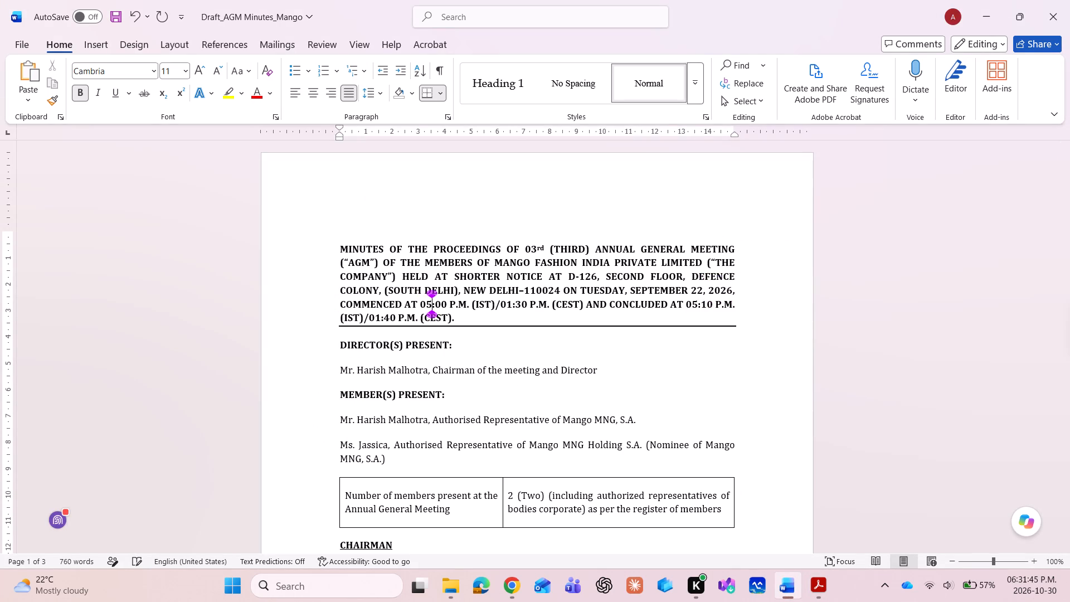
key("BackSpace")
key("6")
key("Right")
key("Right")
key("Right")
key("Right")
key("Right")
key("Right")
key("Right")
key("Right")
key("Right")
key("Right")
key("Right")
key("Right")
key("Right")
key("Right")
key("Right")
key("Right")
key("Right")
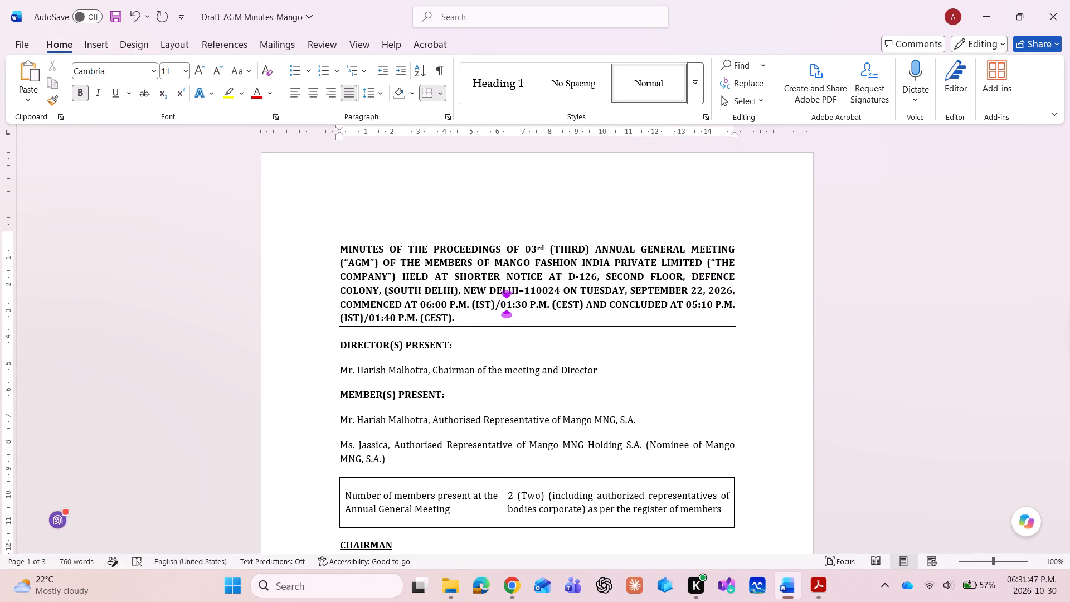
key("BackSpace")
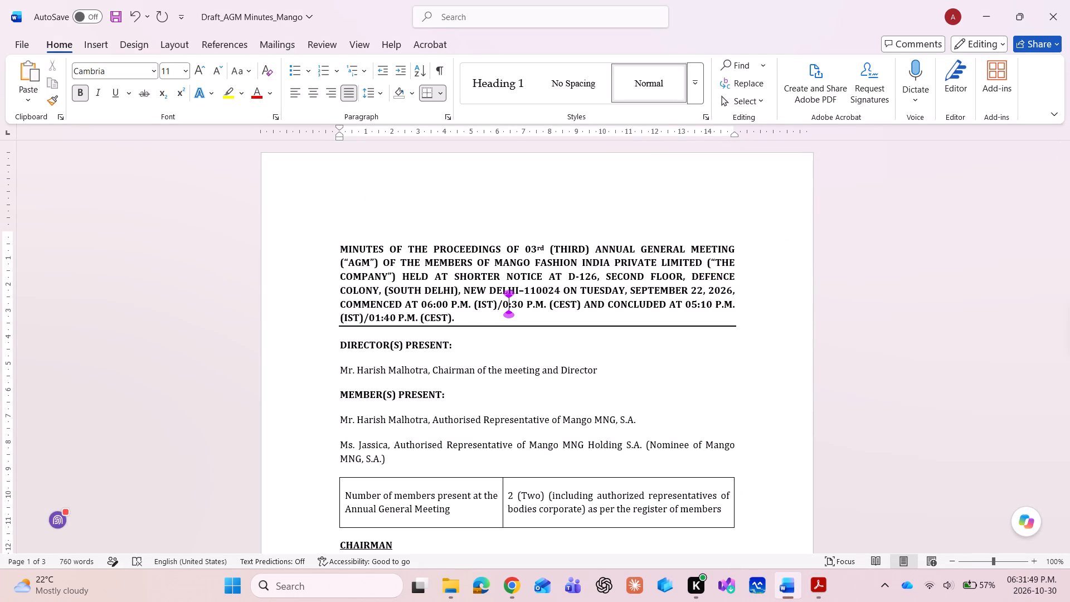
key("2")
Set the conclusion time in the title to 06:10 P.M. (IST)/02:40 P.M. (CEST).
key("Right")
key("Right")
key("Right")
key("Right")
key("Right")
key("Right")
key("Right")
key("Right")
key("Right")
key("Right")
key("Right")
key("Right")
key("Right")
key("Right")
key("Right")
key("Right")
key("Right")
key("Right")
key("Right")
key("Right")
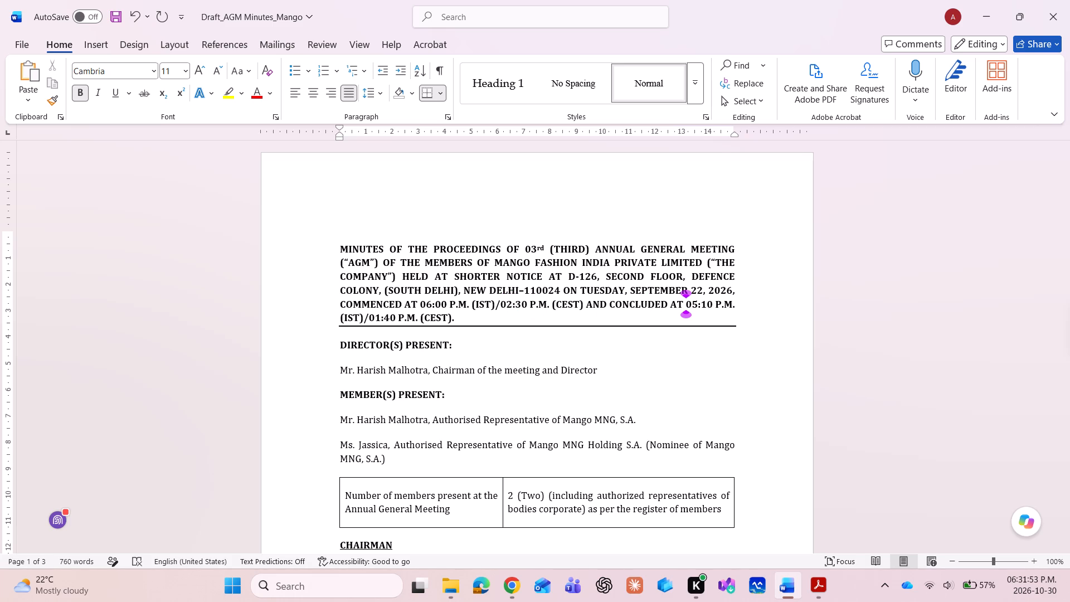
key("Right")
key("Right")
key("BackSpace")
key("6")
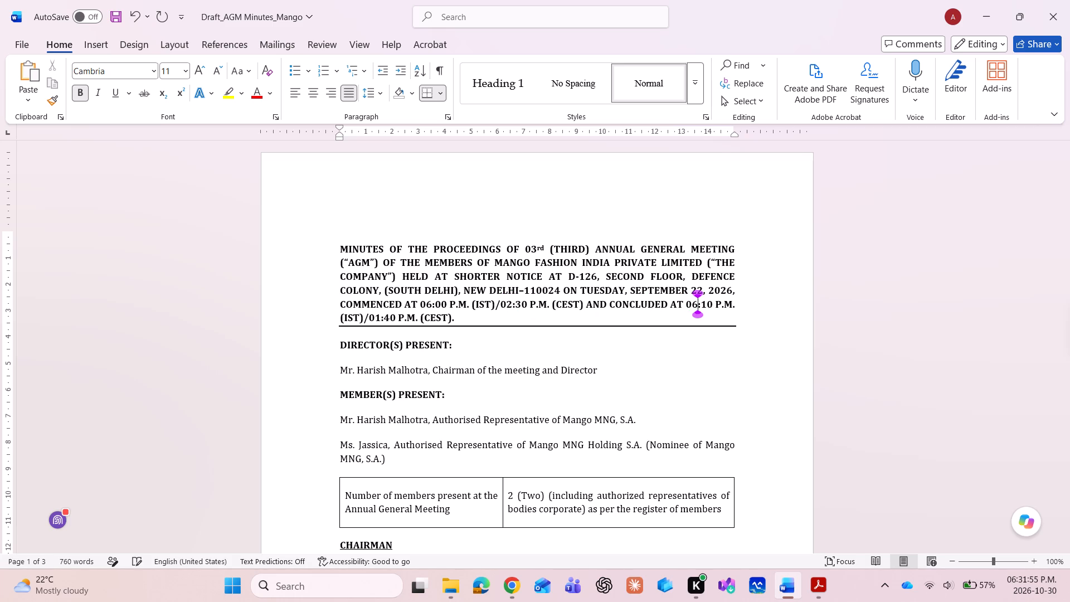
key("Right")
key("Right")
key("Right")
key("Right")
key("Right")
key("Right")
key("Right")
key("Right")
key("Right")
key("Right")
key("Right")
key("Right")
key("Right")
key("Right")
key("Right")
key("Right")
key("Right")
key("Right")
key("Right")
key("Right")
key("Left")
key("Left")
key("Left")
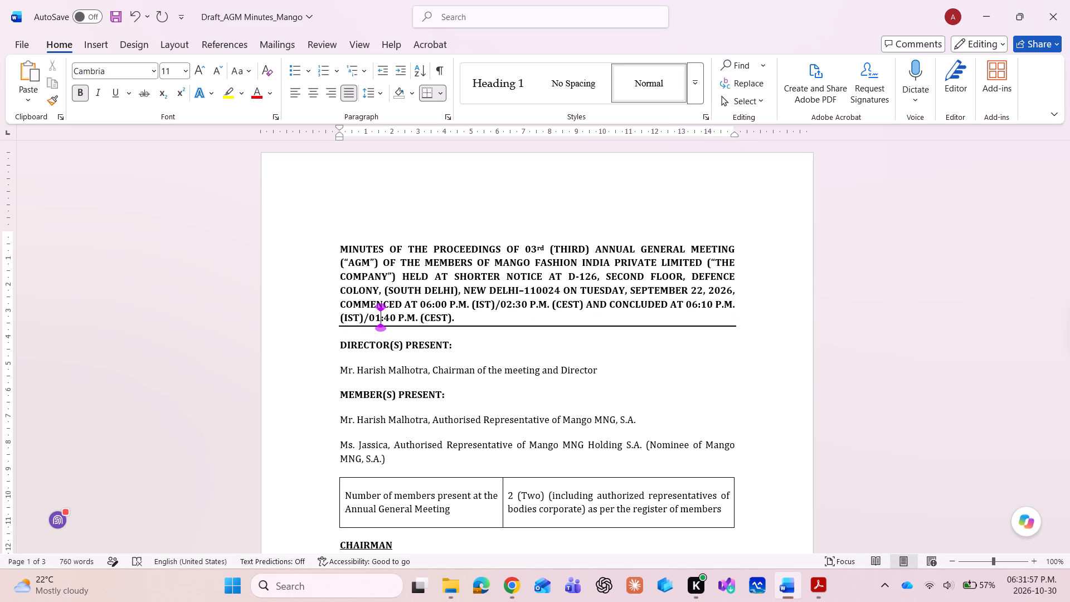
key("BackSpace")
key("2")
Highlight the conclusion time in the title, both IST and CEST parts, in yellow and save the draft minutes.
key("Left")
key("Left")
key("Left")
key("Left")
key("Left")
key("Left")
key("Left")
key("Left")
key("Left")
key("Left")
key("Left")
key("Left")
key("Left")
key("Left")
key("Left")
key("Left")
key("Left")
key("Left")
key("Left")
key("shift+Right")
key("shift+Right")
key("shift+Right")
key("shift+Right")
key("shift+Right")
key("shift+Right")
key("shift+Right")
key("shift+Right")
key("shift+Right")
key("shift+Right")
key("shift+Right")
key("shift+Right")
key("shift+Right")
key("shift+Right")
key("shift+Right")
key("shift+Right")
key("shift+Right")
key("shift+Right")
key("shift+Right")
key("shift+Right")
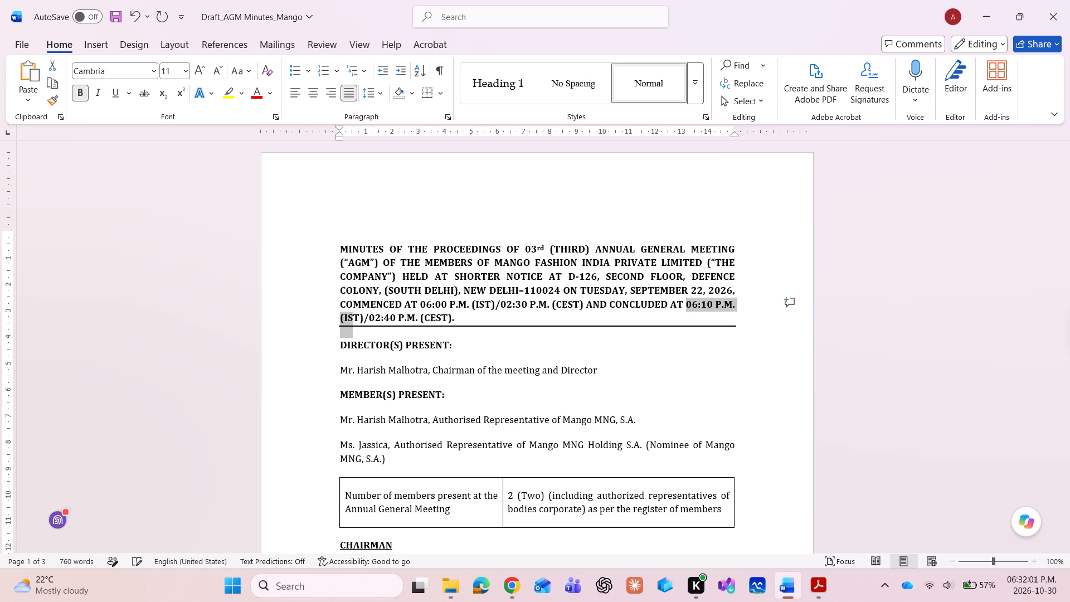
key("shift+Right")
key("shift+Right")
key("shift+Right")
key("shift+Right")
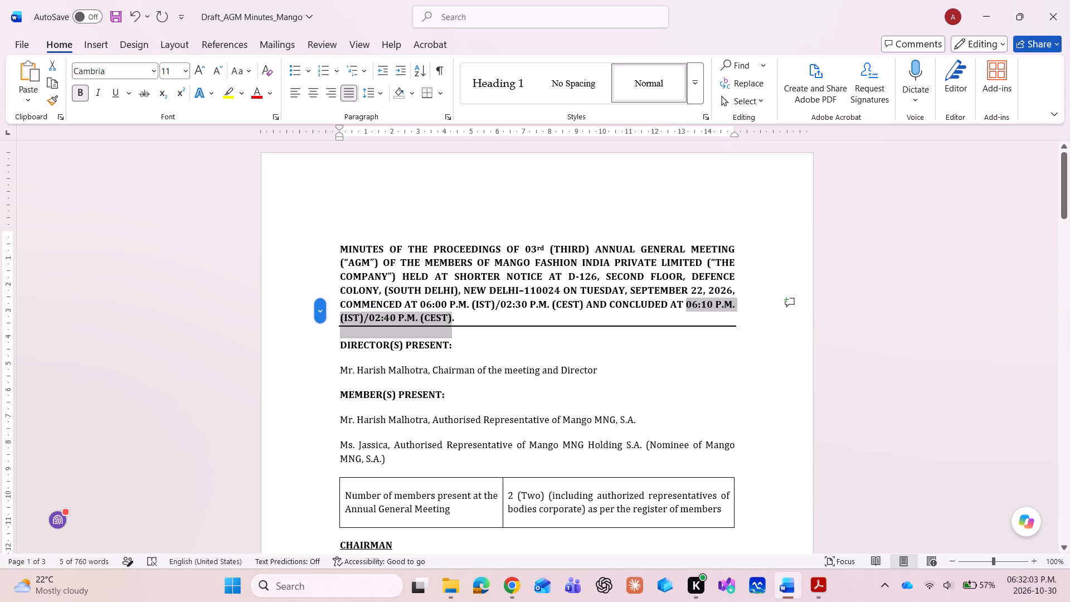
left_click(226, 93)
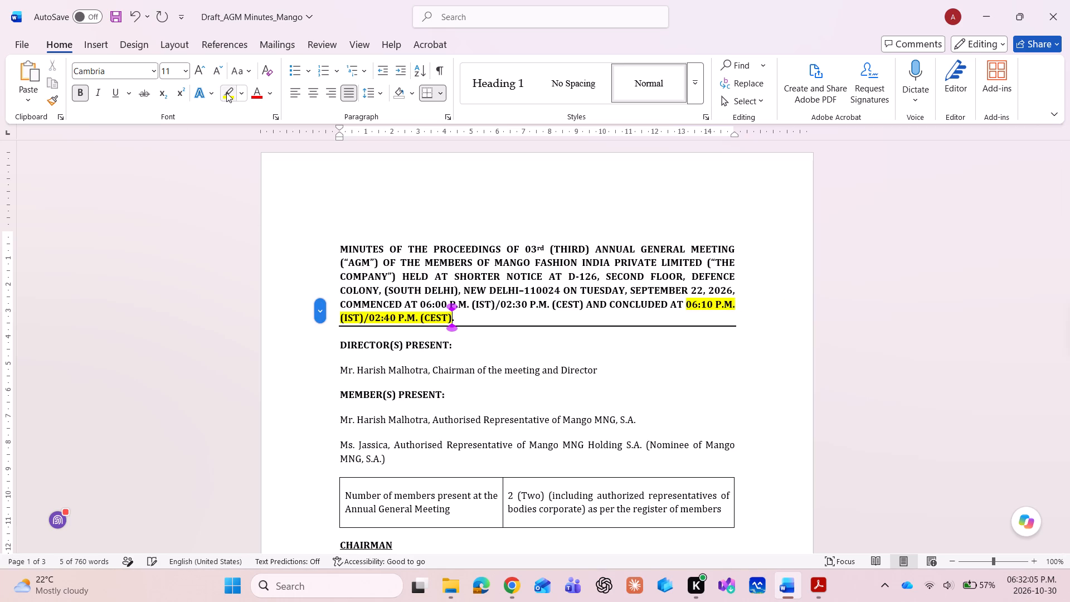
left_click(339, 348)
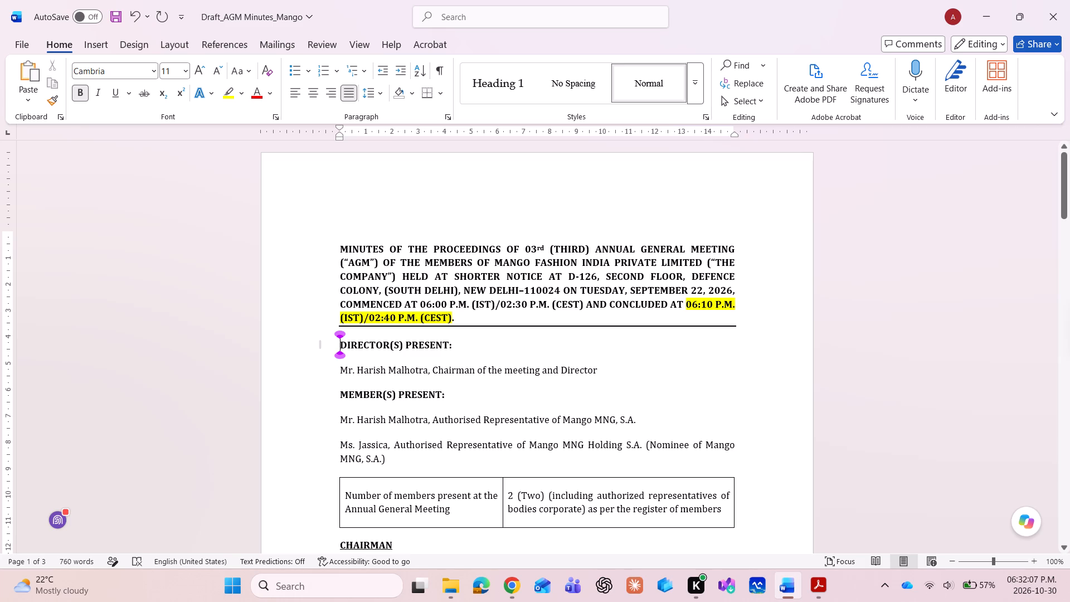
key("ctrl+s")
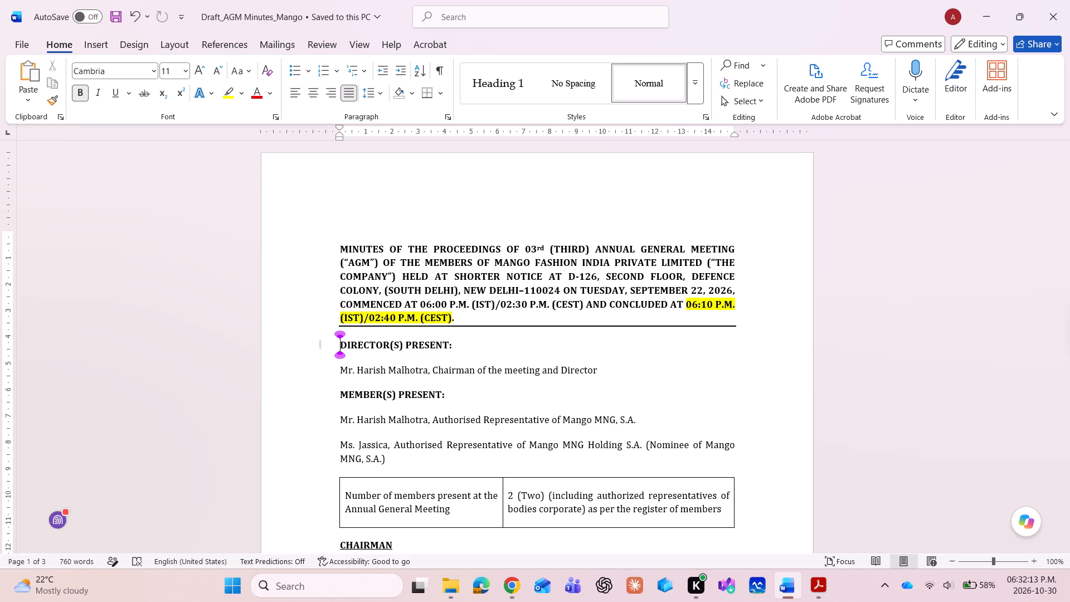
Change the spelling to "authorised" in the table cell giving the number of members present.
key("Down")
key("Down")
key("Down")
key("Down")
key("Down")
key("Down")
key("Down")
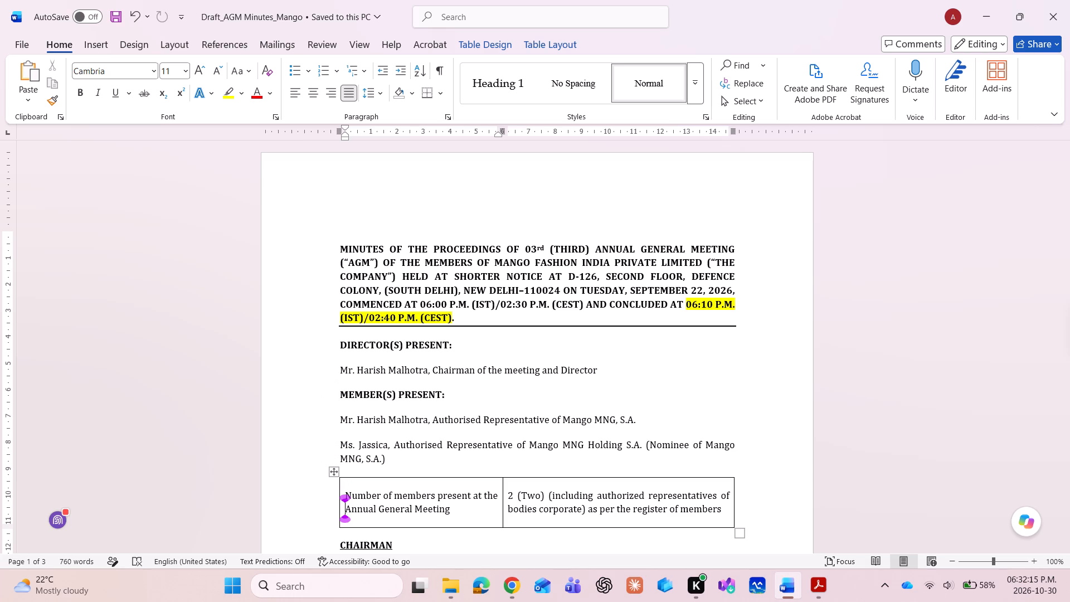
key("Right")
key("Right")
key("Right")
key("Right")
key("Right")
key("Right")
key("Right")
key("Right")
key("Right")
key("Right")
key("Right")
key("Right")
key("Right")
key("Right")
key("Right")
key("Right")
key("Right")
key("Right")
key("Right")
key("Right")
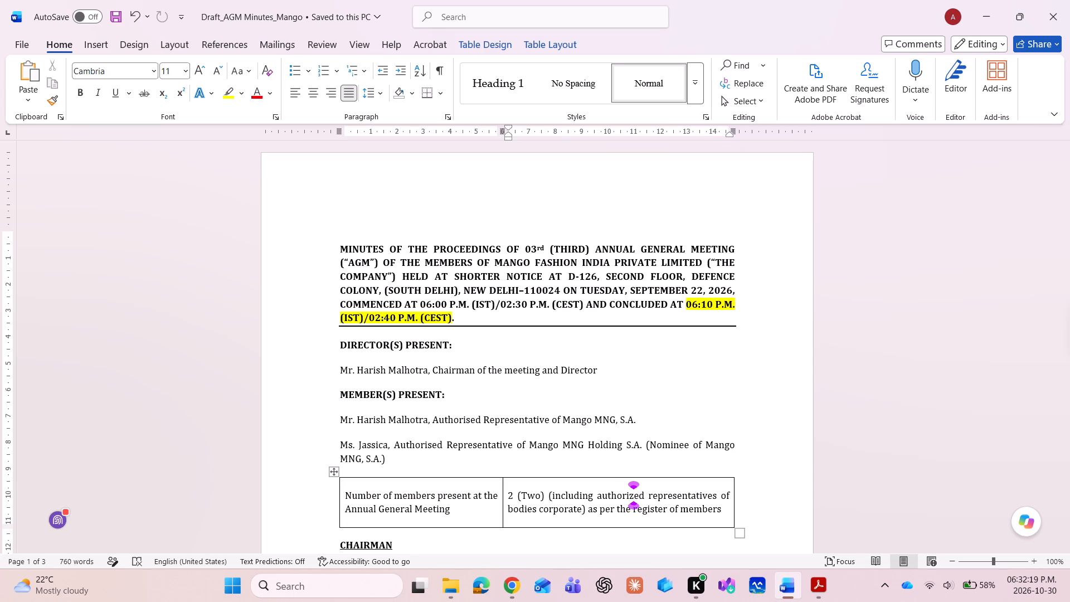
key("BackSpace")
key("s")
Read through the Chairman section of the minutes for details to update, glancing at the 3rd AGM notice PDF in Acrobat.
key("Down")
key("Down")
key("Right")
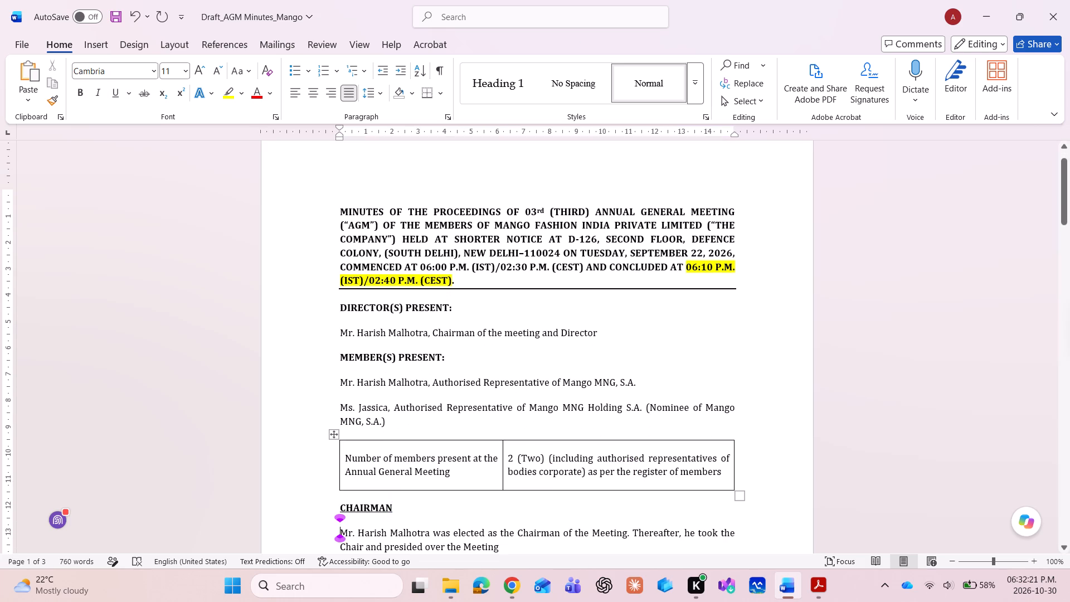
scroll(298, 423, "down", 2)
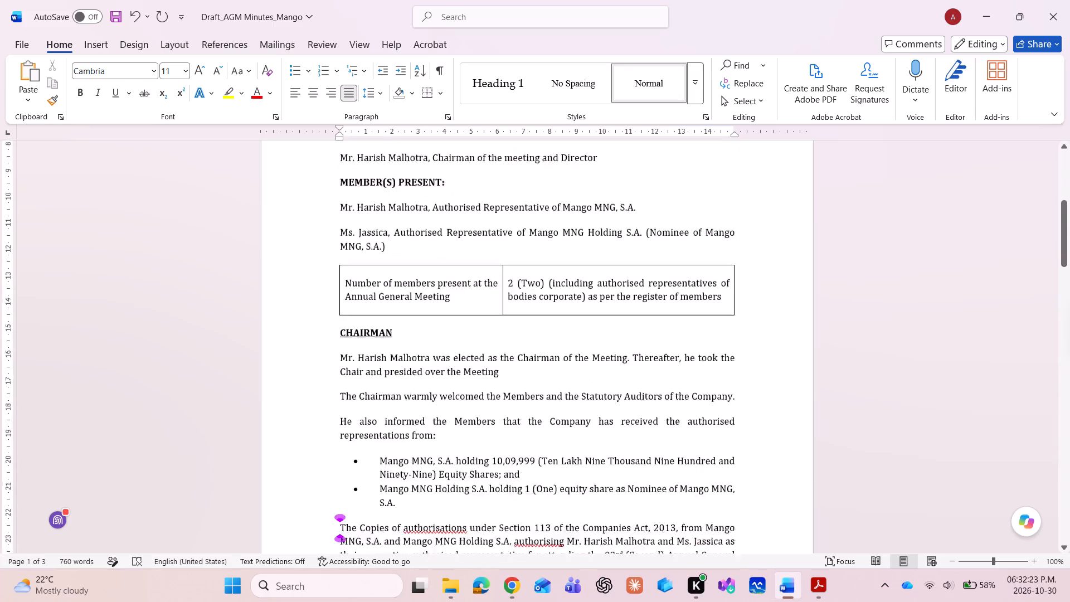
scroll(298, 423, "down", 1)
scroll(298, 423, "up", 1)
key("alt+Tab")
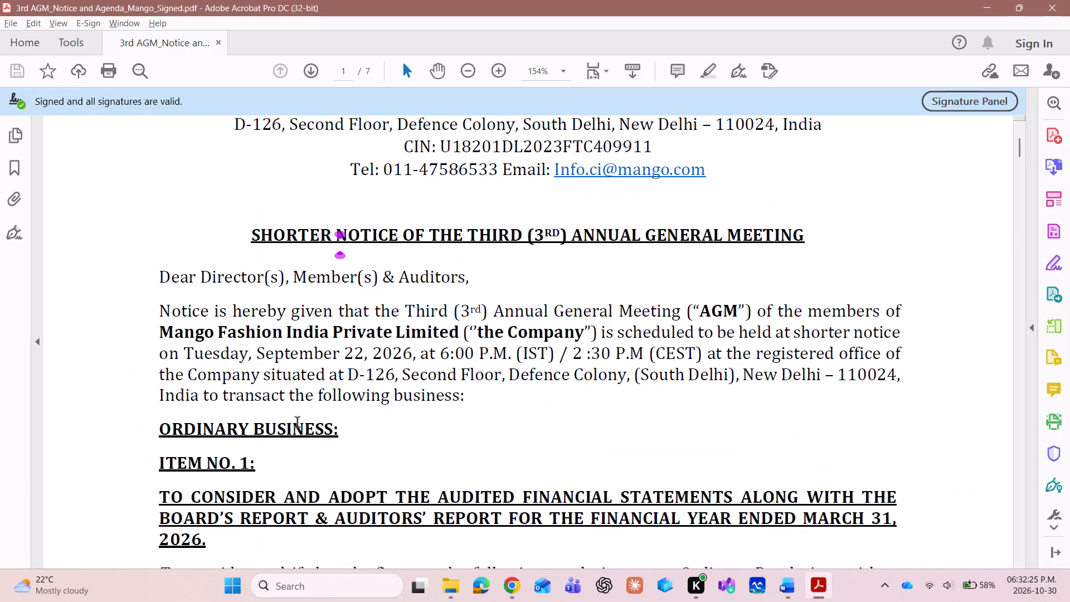
scroll(298, 423, "down", 1)
key("alt+Tab")
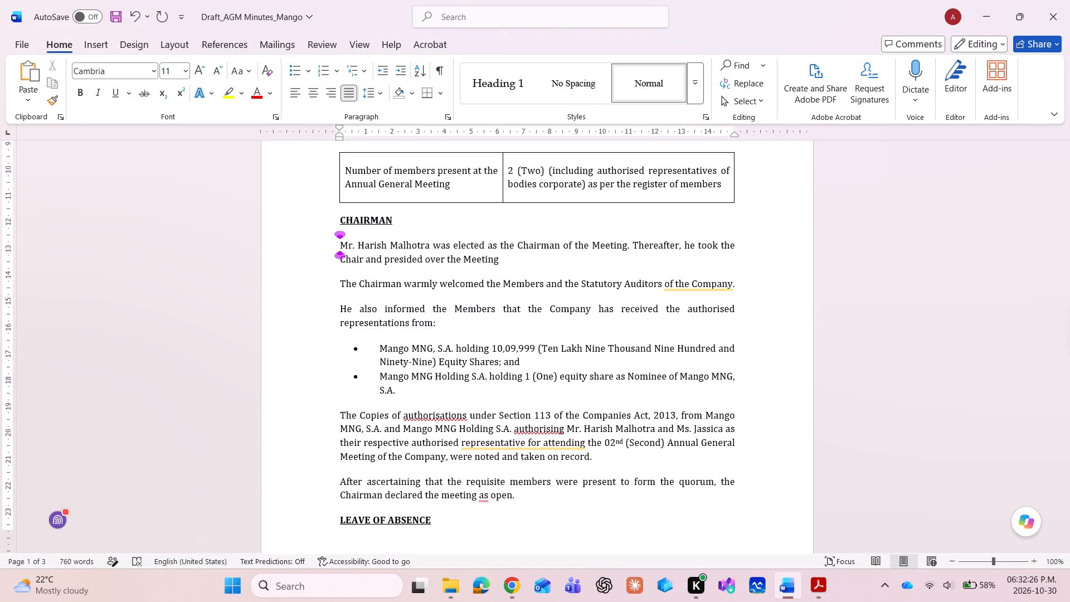
key("Down")
key("Down")
key("Down")
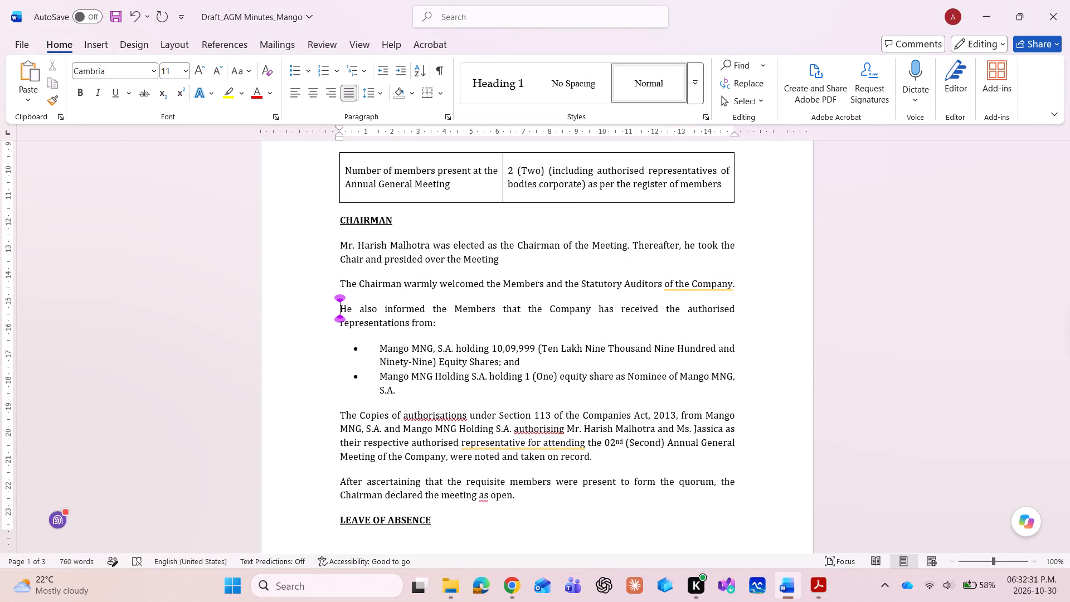
key("Down")
key("Down")
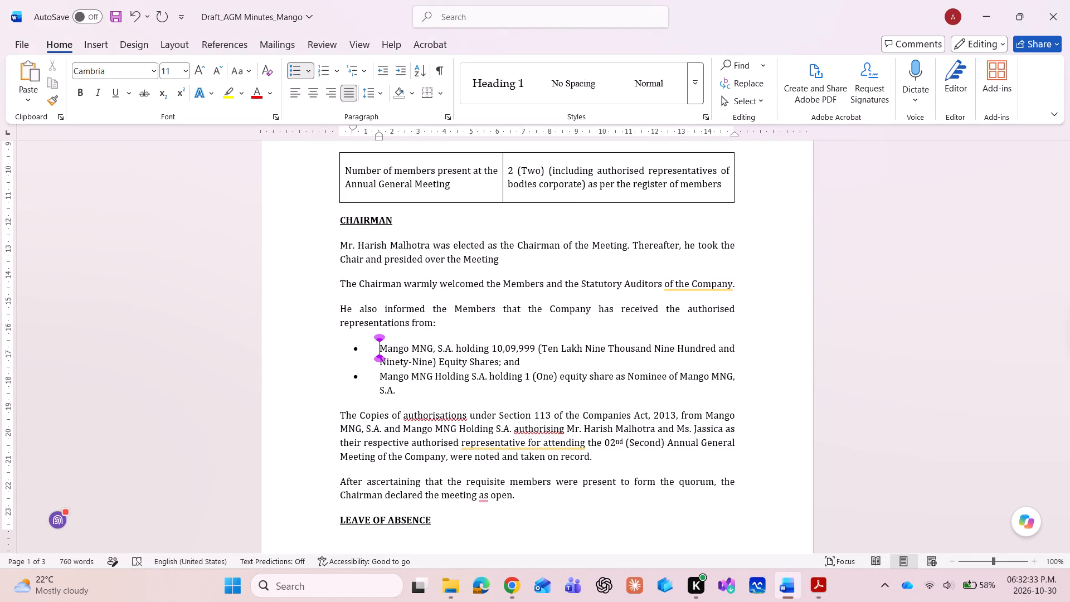
key("Down")
key("Down")
key("Down")
key("Down")
key("Down")
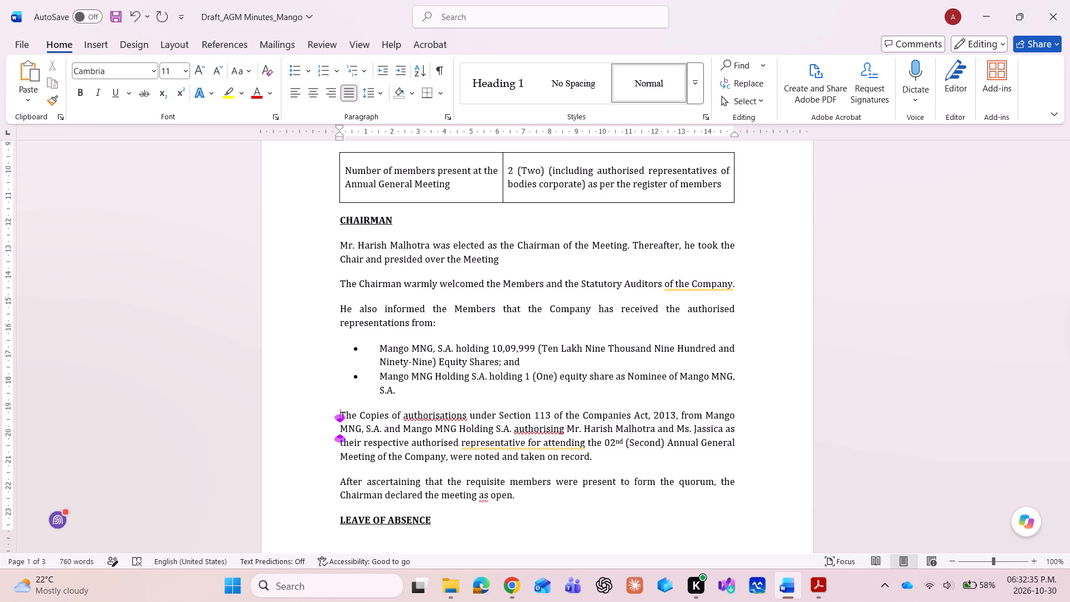
Accept the Grammarly suggestion so the quorum sentence reads "the Chairman declared the meeting open.".
key("Down")
key("Down")
key("Down")
key("Down")
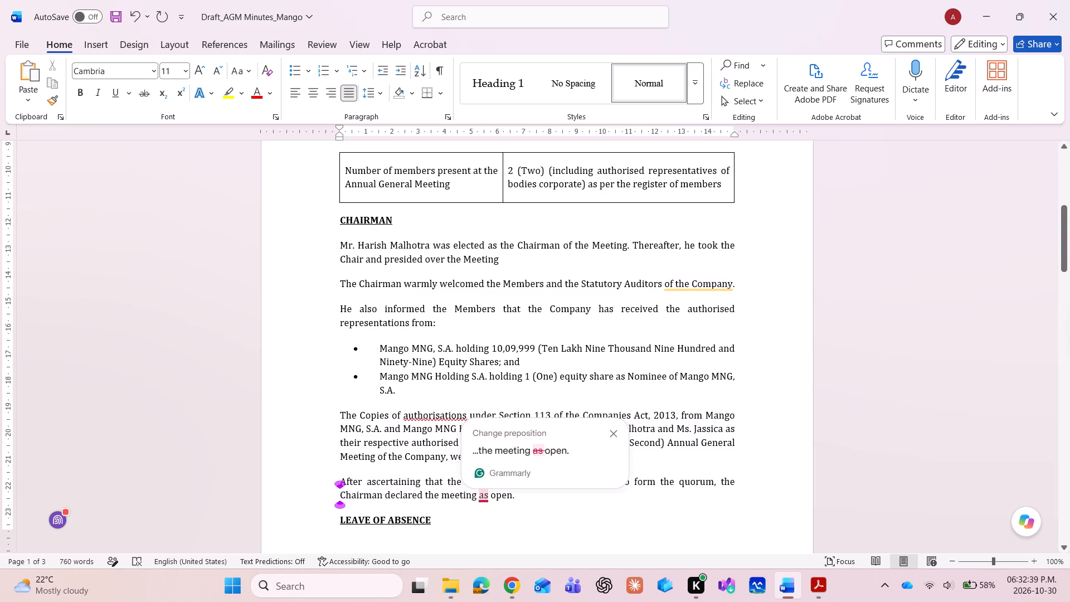
left_click(513, 444)
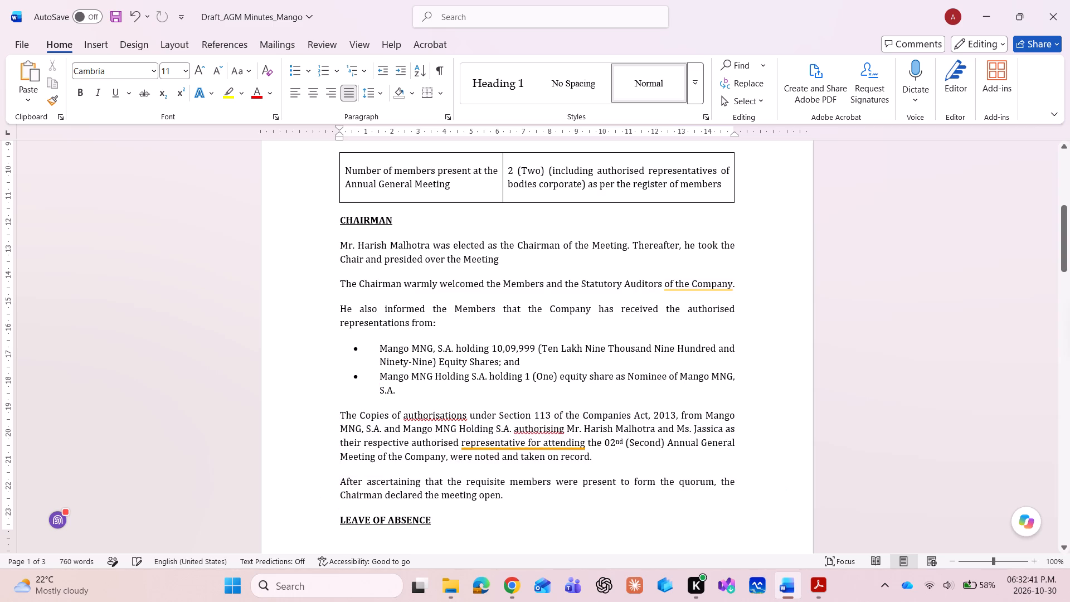
key("Right")
key("Right")
key("Right")
key("Right")
key("Right")
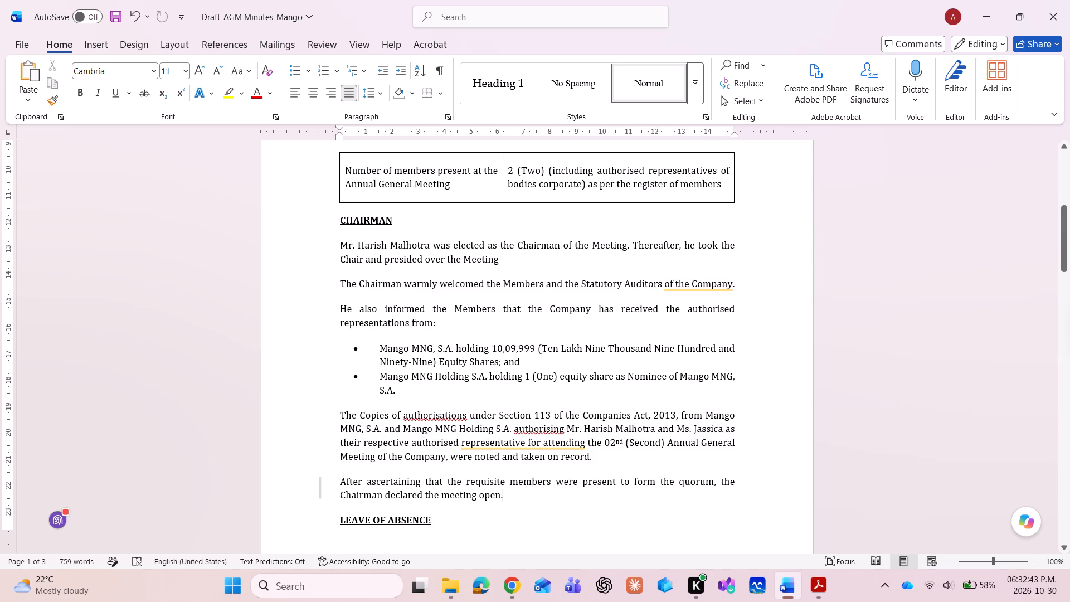
Look over the Leave of Absence section and the Quorum section after it for details that need updating.
key("Right")
key("Down")
key("Down")
key("Down")
key("Down")
key("Down")
key("Down")
key("Down")
key("Down")
key("Down")
key("Down")
key("Down")
key("Down")
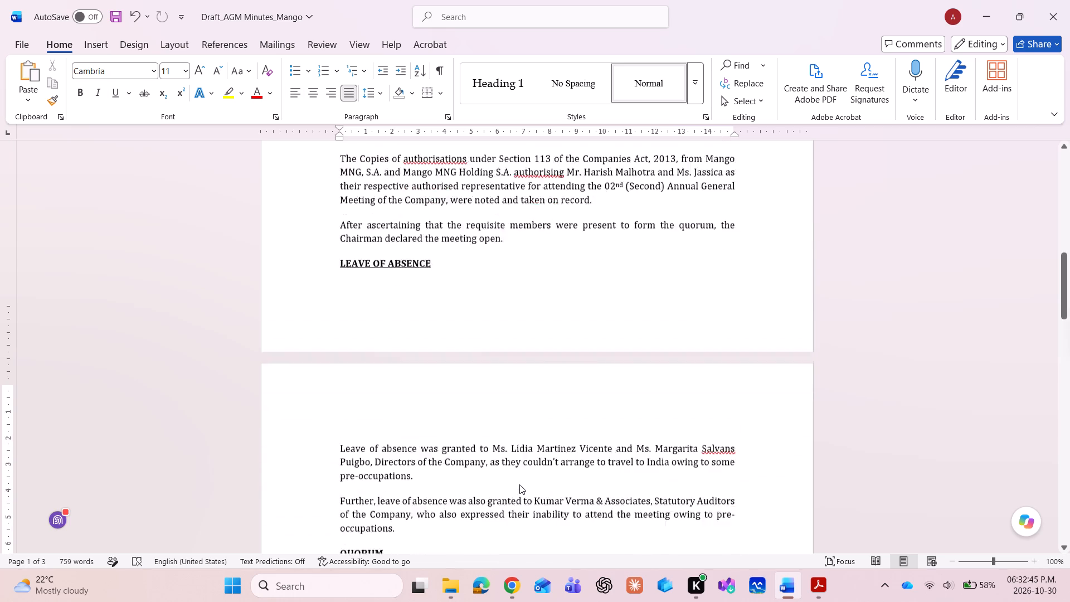
key("Up")
key("Up")
key("Up")
key("Up")
key("Up")
key("Up")
key("Up")
key("Up")
key("Up")
key("Up")
key("Up")
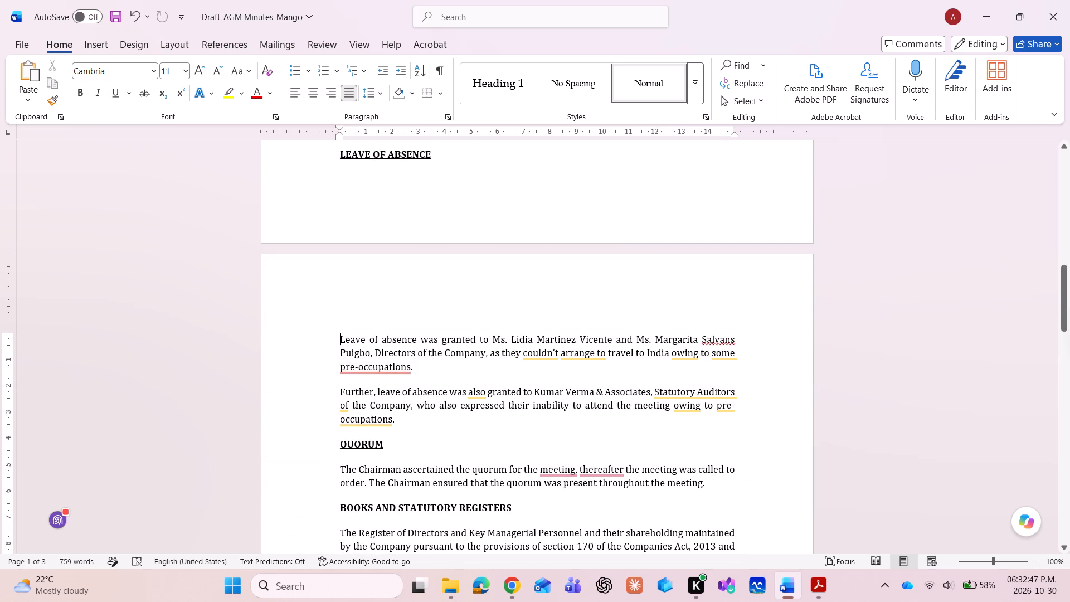
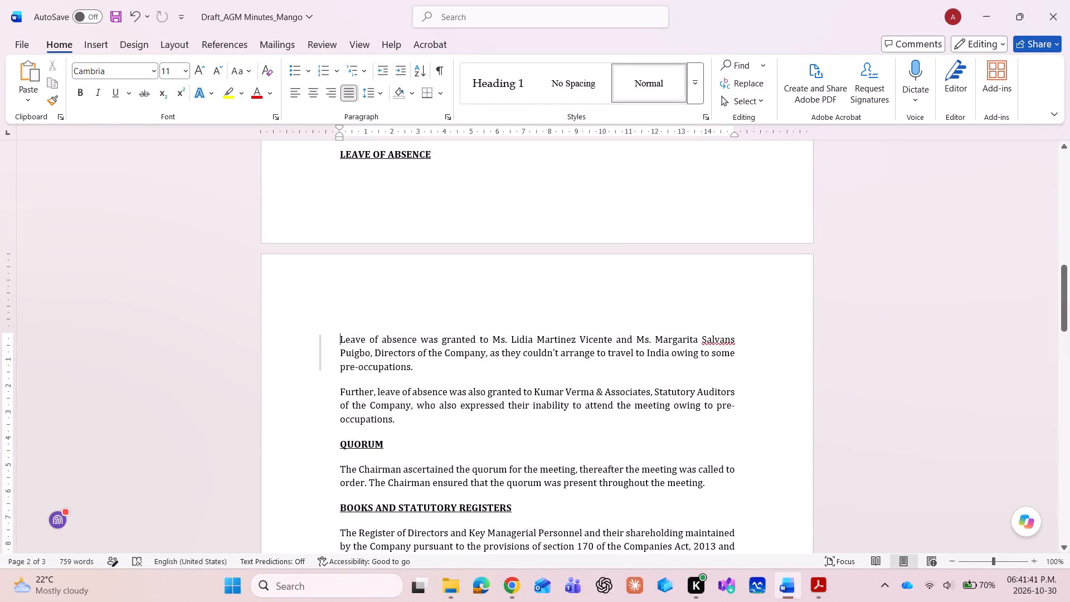
Accept the Grammarly correction to "preoccupations" in the first Leave of Absence paragraph.
scroll(427, 395, "down", 1)
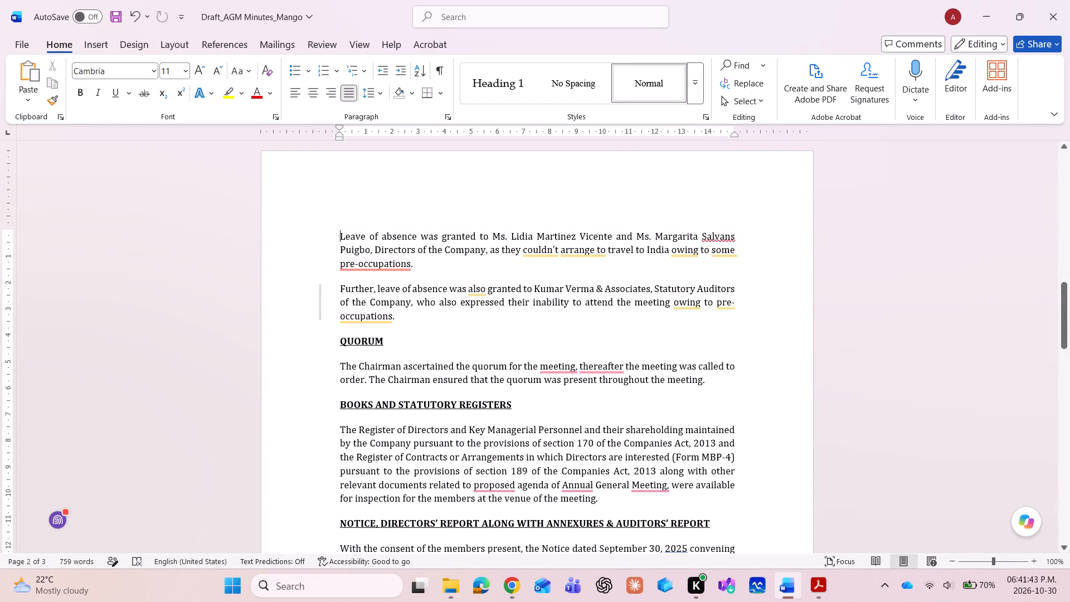
left_click(396, 285)
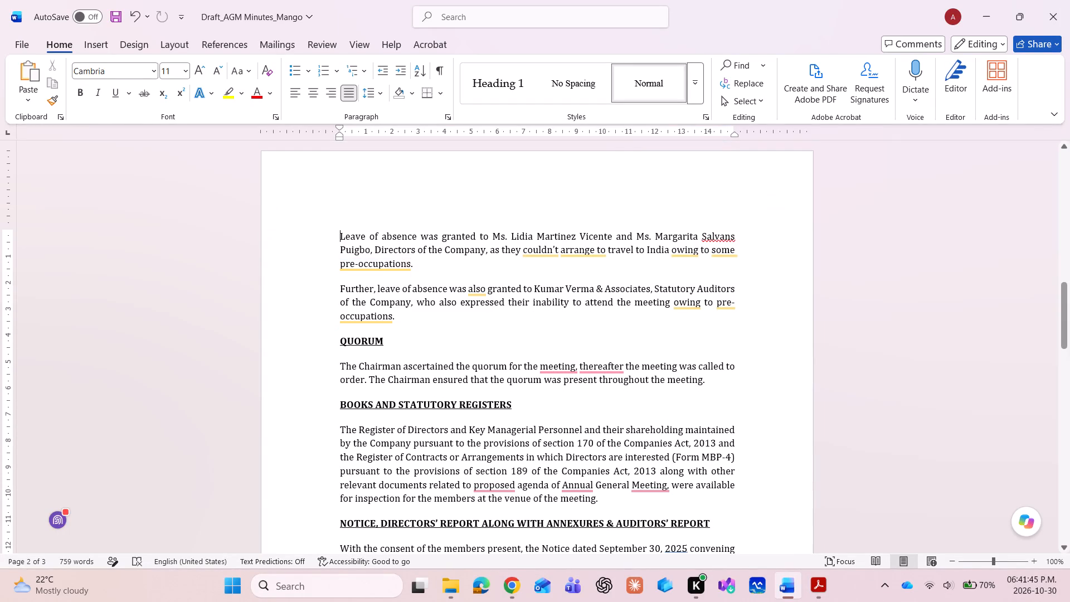
Accept the Grammarly punctuation corrections in the Quorum paragraph so it reads "for the meeting; thereafter, the meeting was called".
left_click(566, 389)
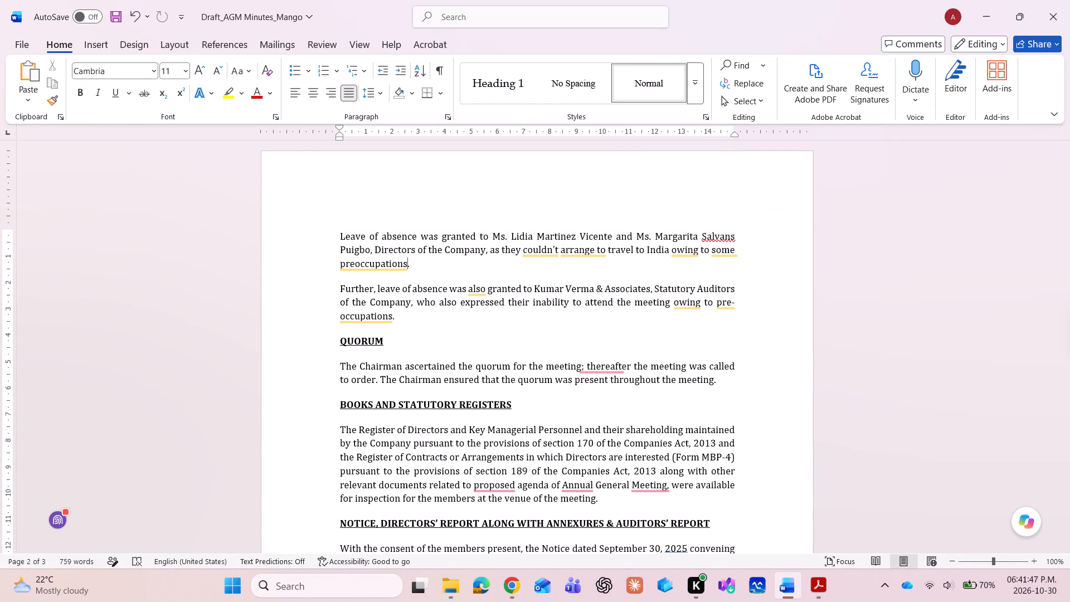
left_click(611, 393)
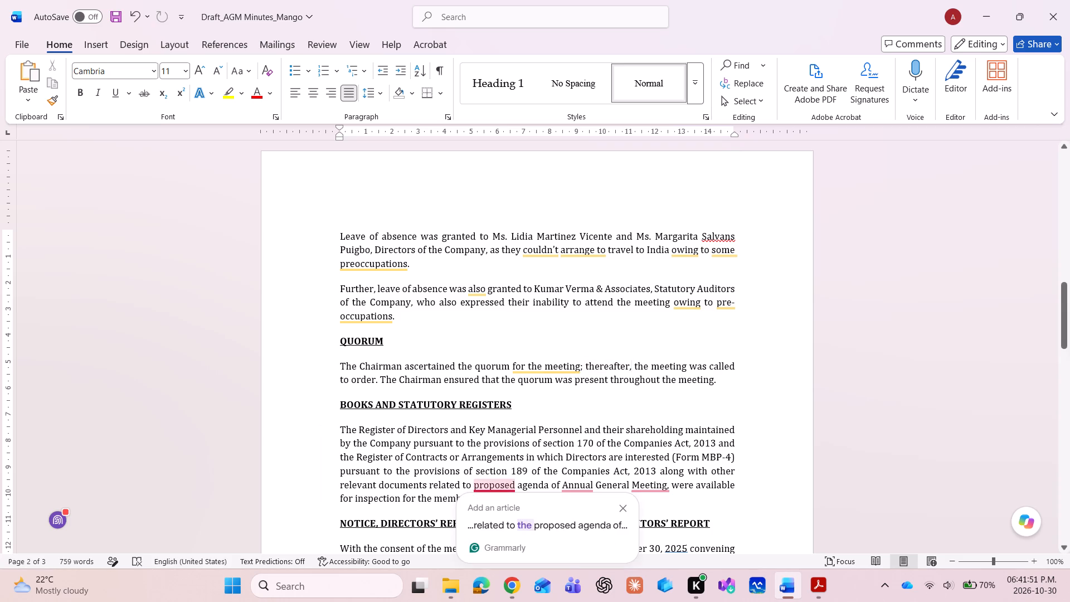
Accept the Grammarly article corrections in Books and Statutory Registers so it reads "related to the proposed agenda of the Annual General Meeting".
left_click(515, 511)
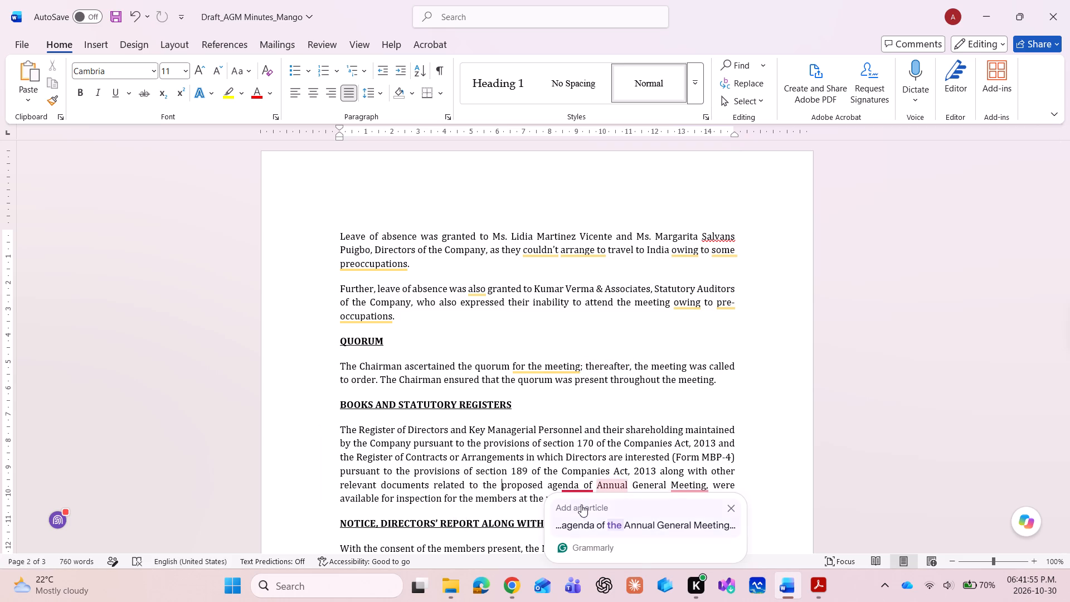
left_click(583, 508)
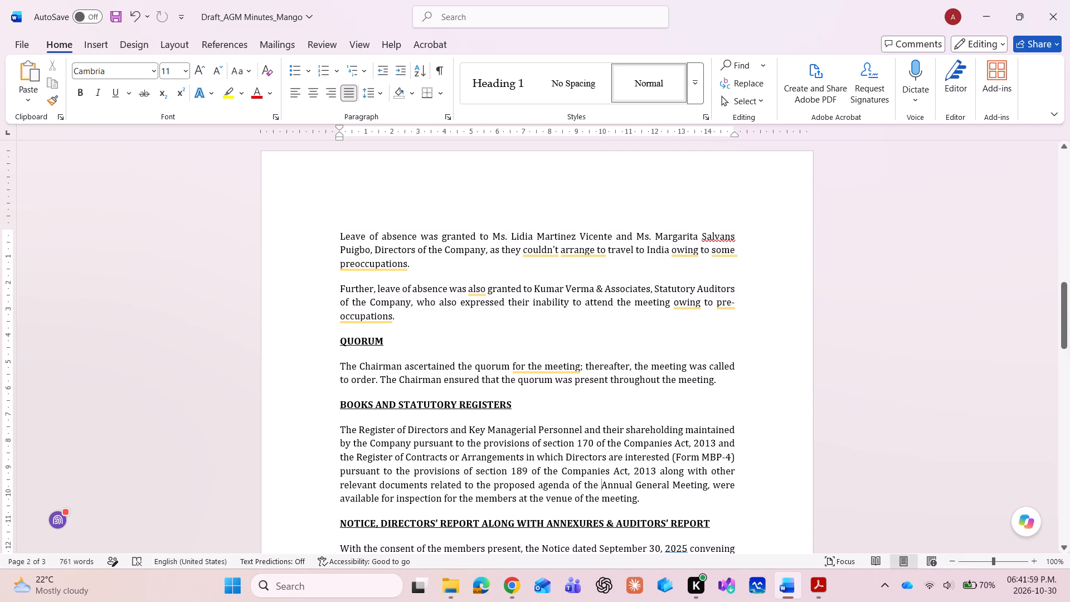
Accept the Grammarly corrections in the Notice section: "Directors' report", "which have already been shared with" and a comma after "before the members".
scroll(641, 423, "up", 6)
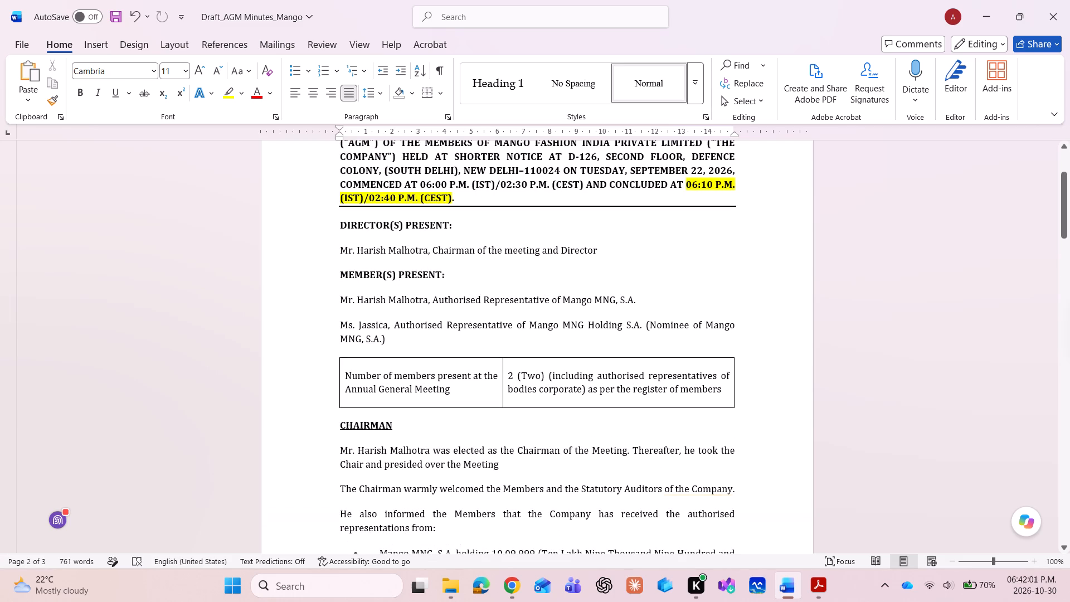
scroll(641, 423, "down", 2)
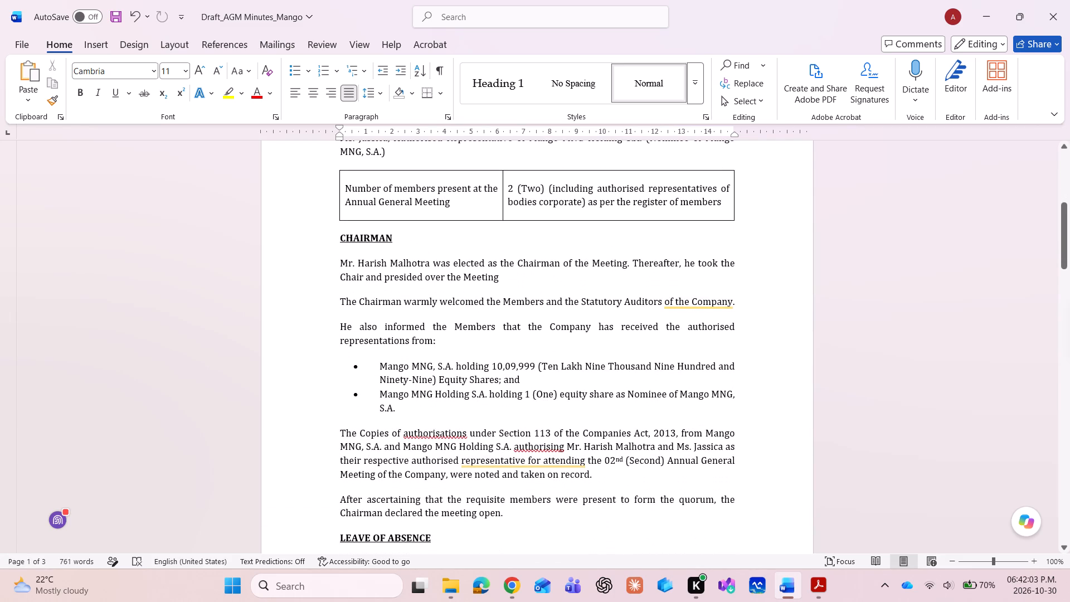
scroll(641, 423, "down", 6)
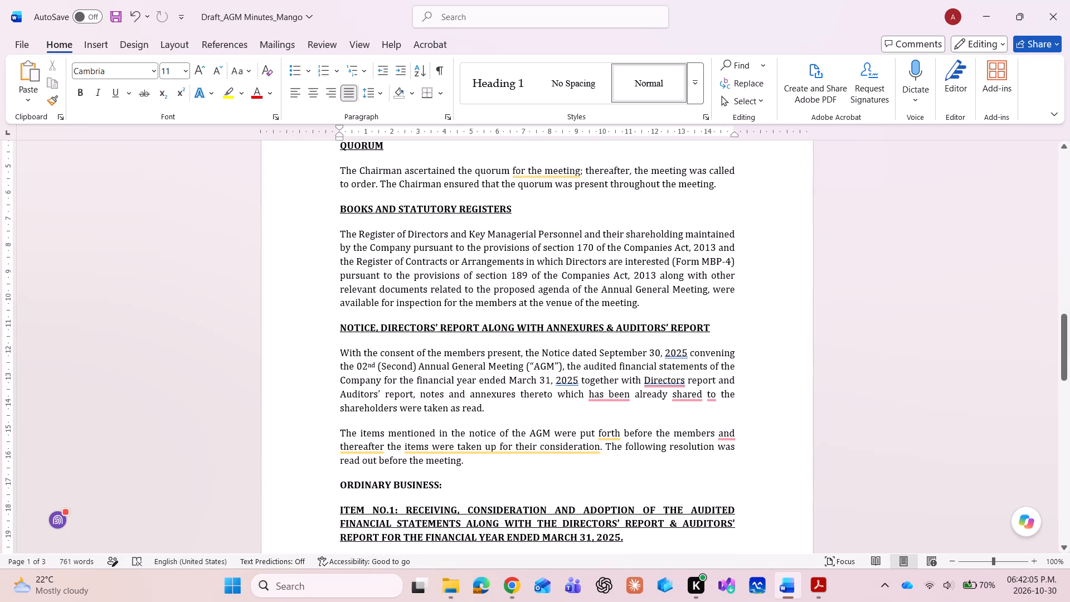
left_click(660, 403)
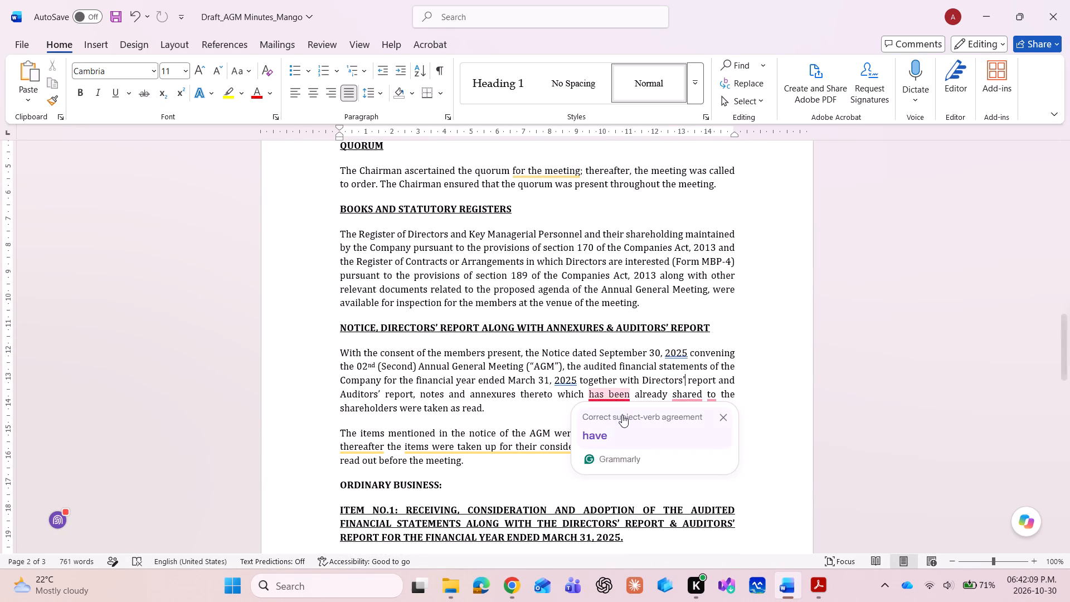
left_click(622, 415)
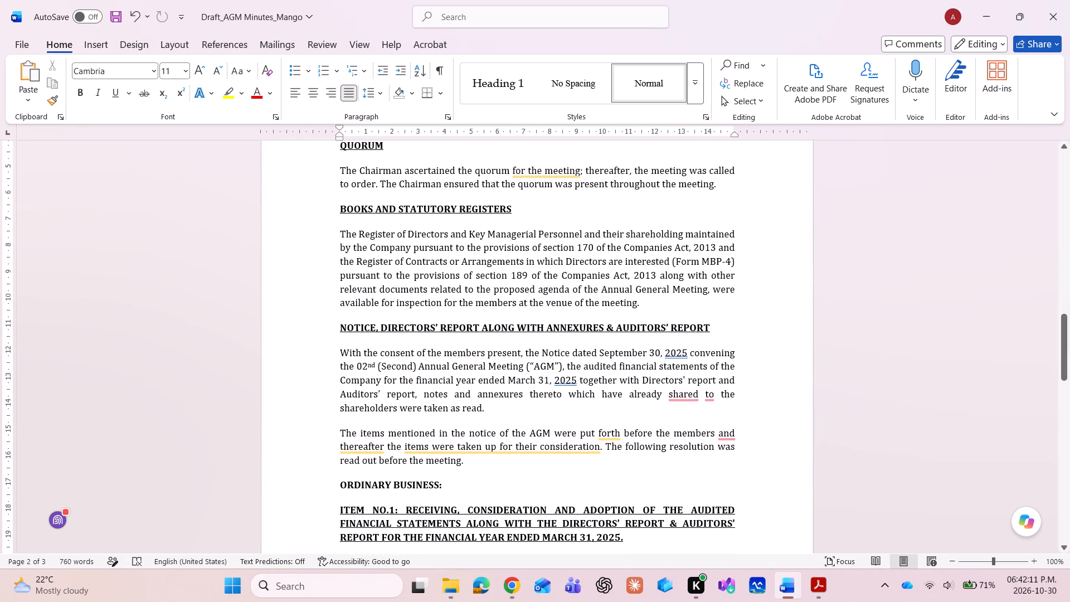
left_click(683, 419)
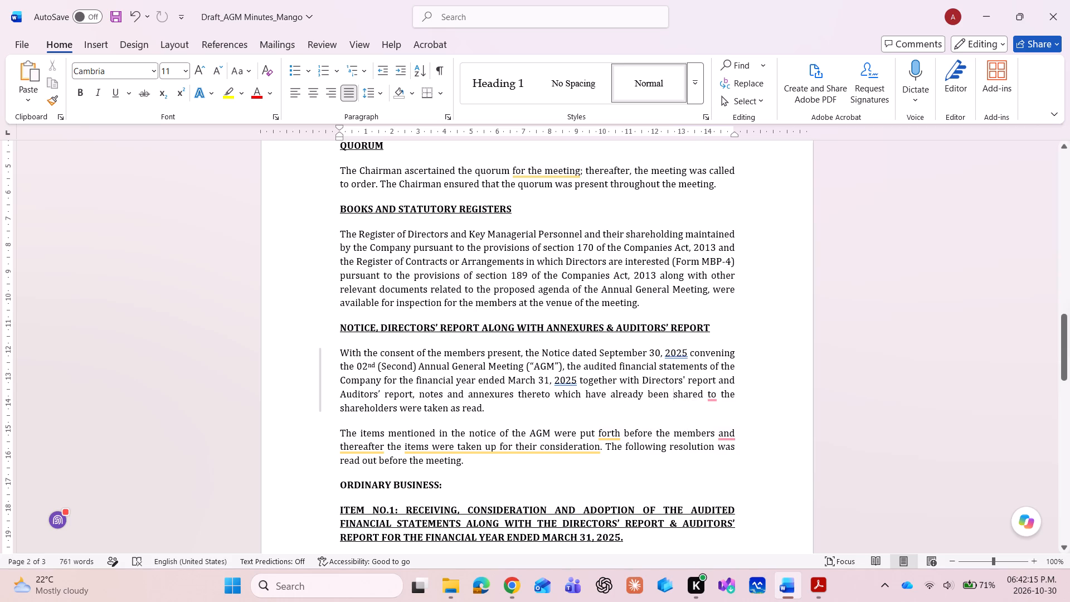
left_click(716, 421)
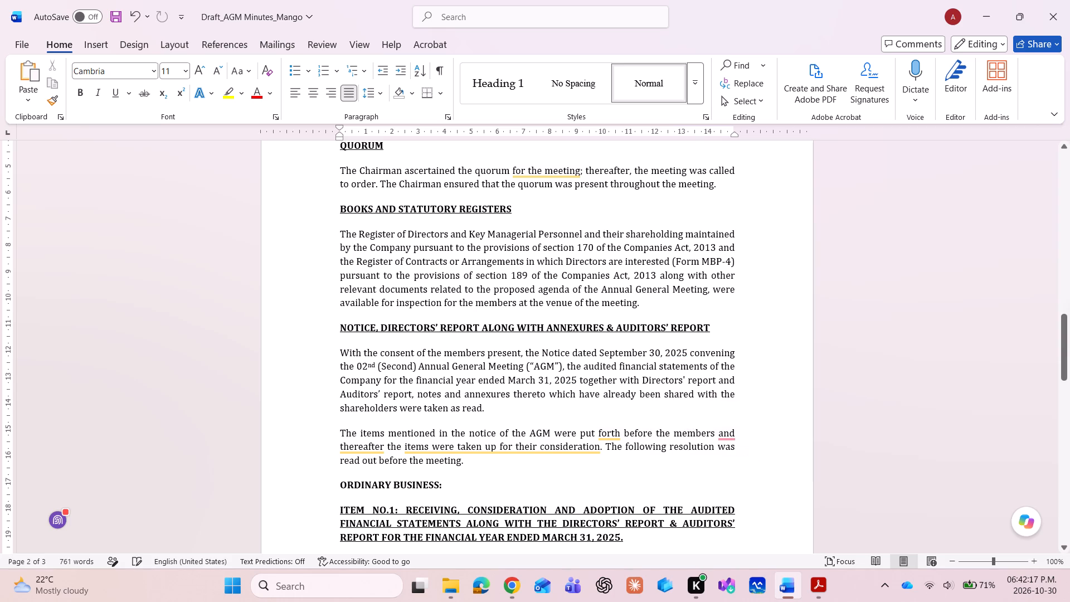
left_click(732, 451)
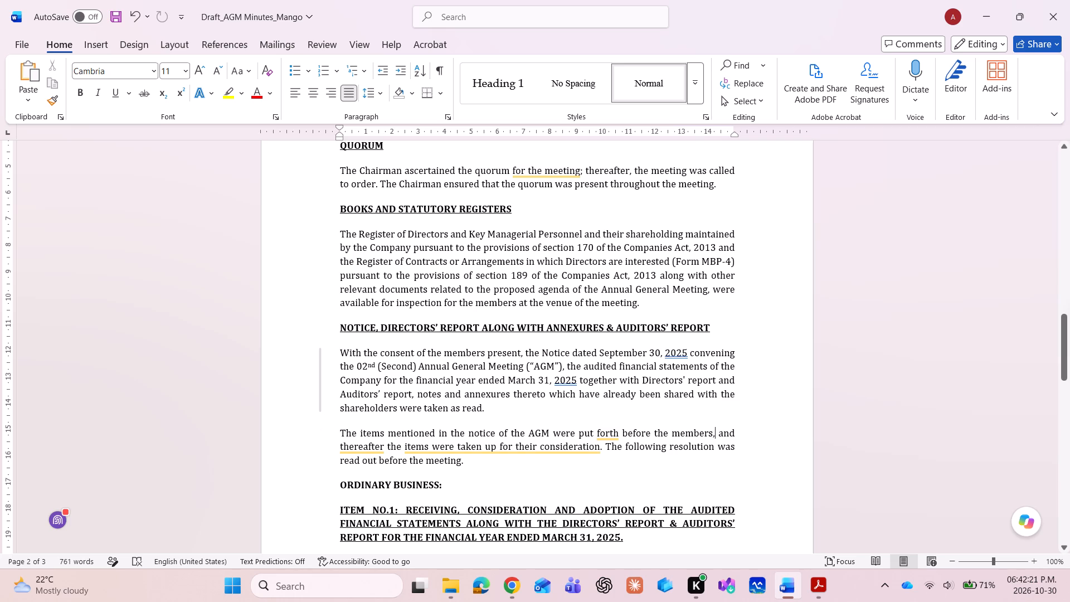
Skim the minutes from title to signature block for last year's details still to update, glancing at the 3rd AGM notice PDF in Acrobat.
scroll(650, 394, "down", 4)
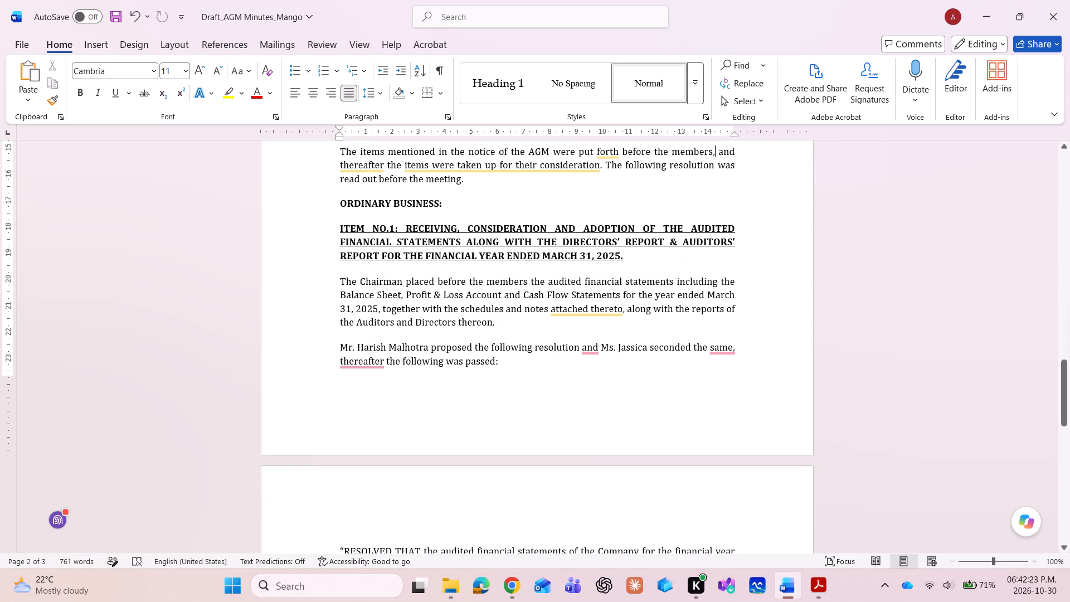
scroll(650, 394, "up", 9)
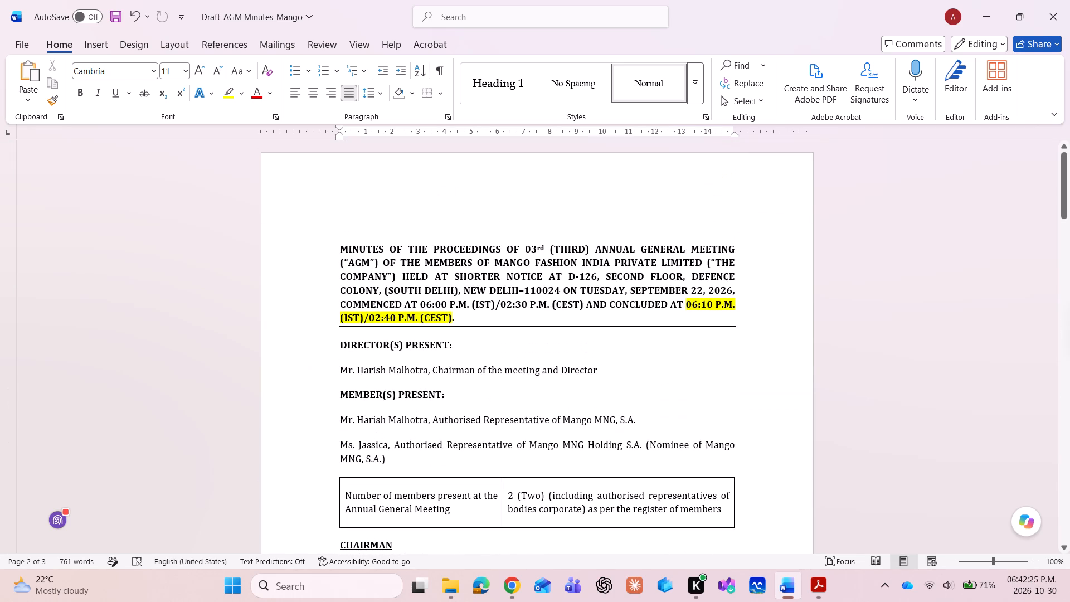
scroll(650, 394, "down", 6)
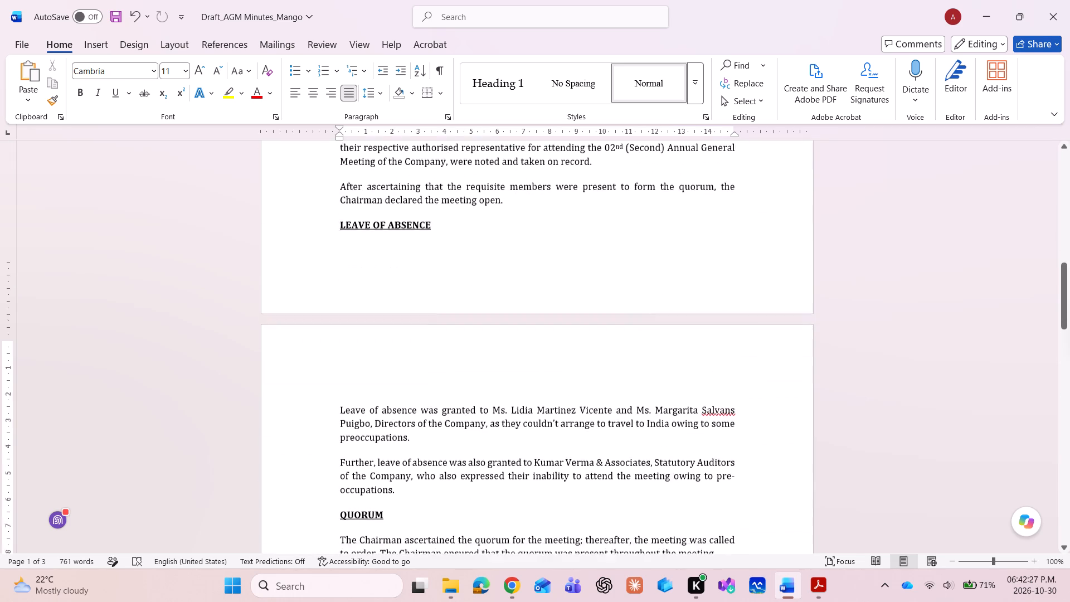
scroll(650, 394, "down", 4)
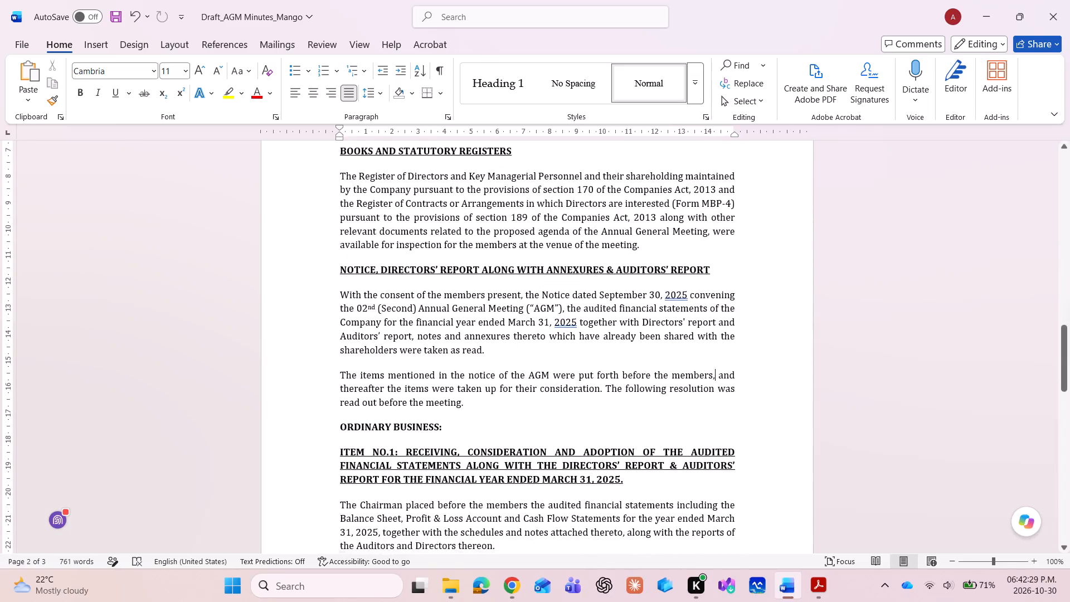
scroll(650, 394, "down", 5)
scroll(650, 394, "up", 1)
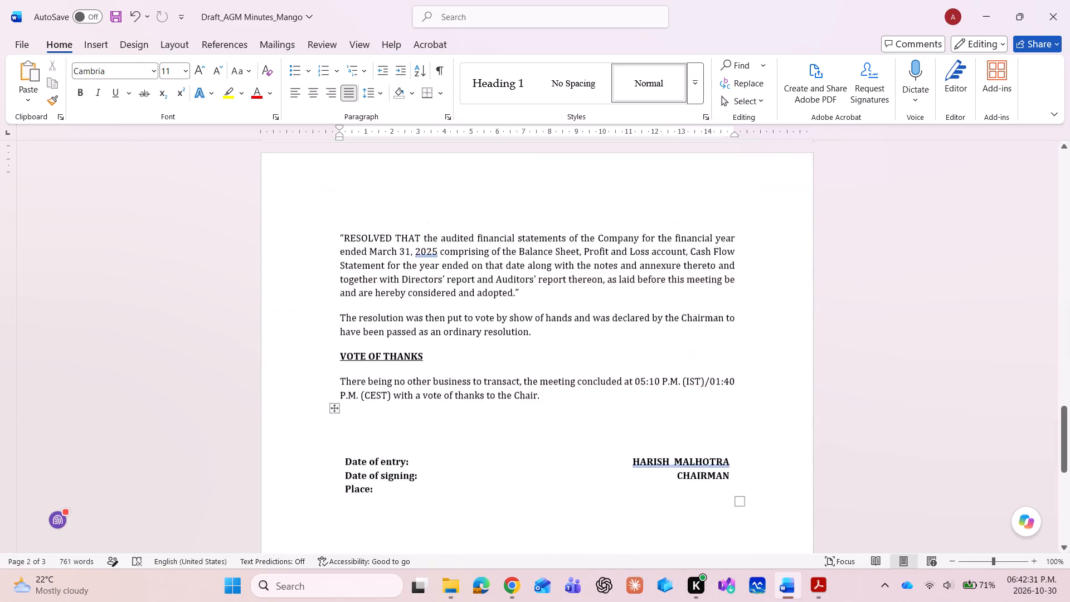
scroll(650, 394, "up", 9)
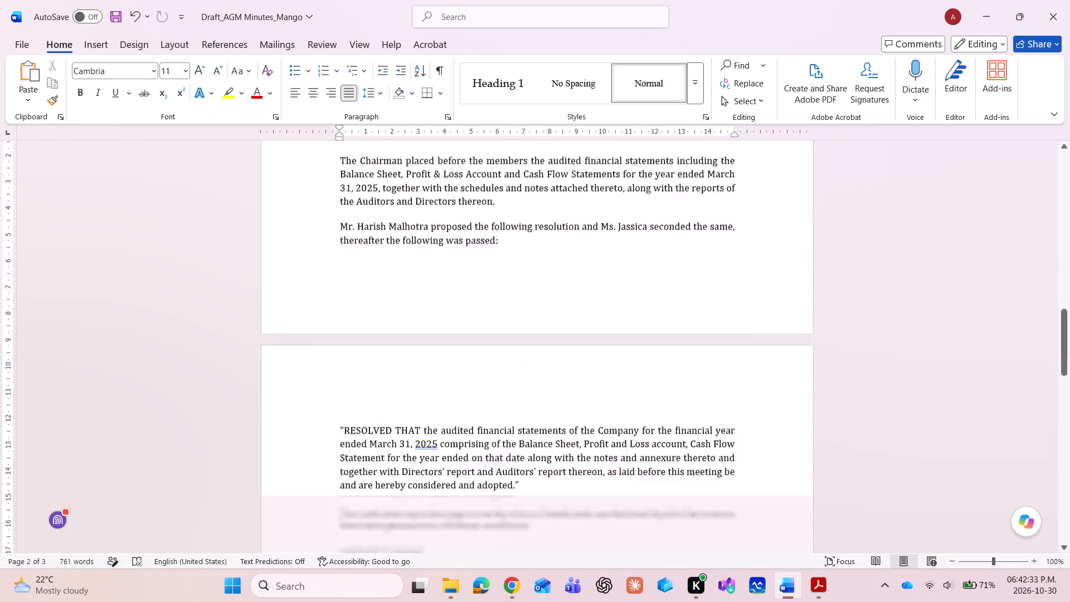
key("alt+Tab")
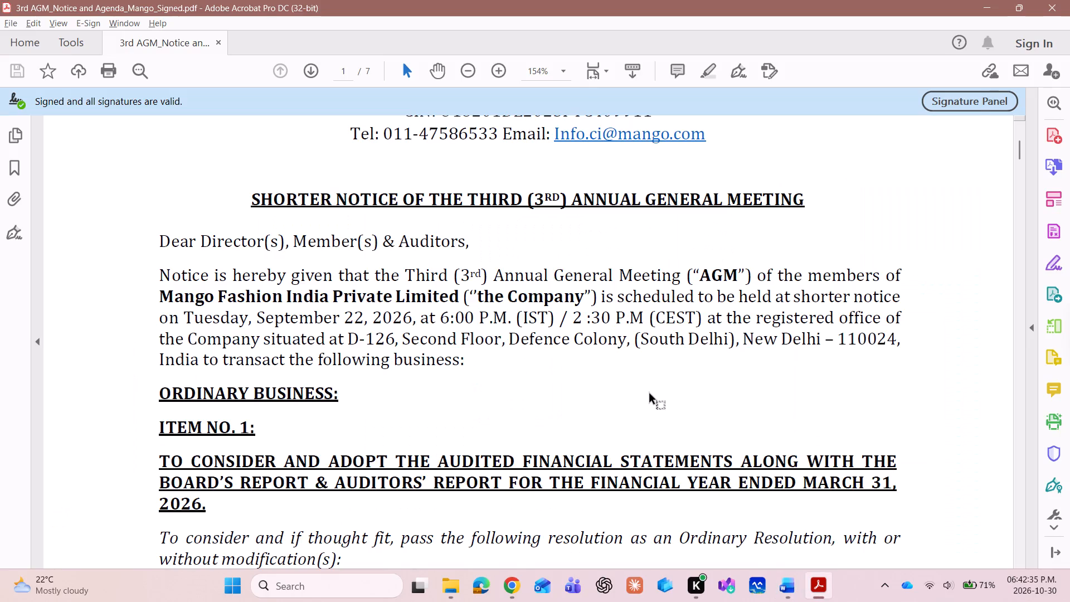
key("alt+Tab")
Change the meeting number to "03rd (Third)" in the Chairman section's paragraph on authorisations under Section 113.
scroll(650, 394, "down", 2)
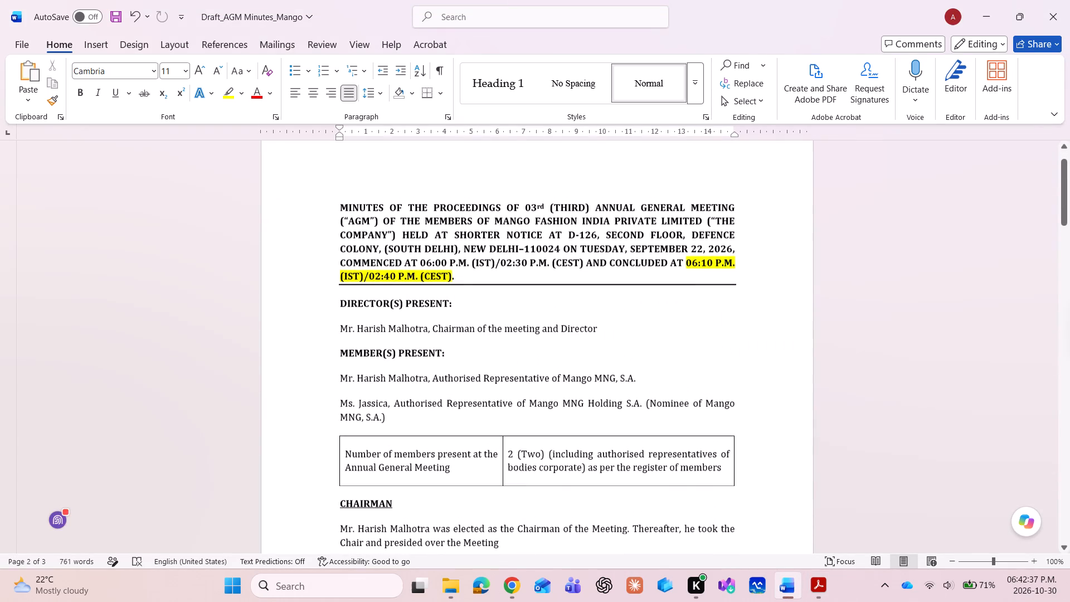
scroll(650, 394, "down", 1)
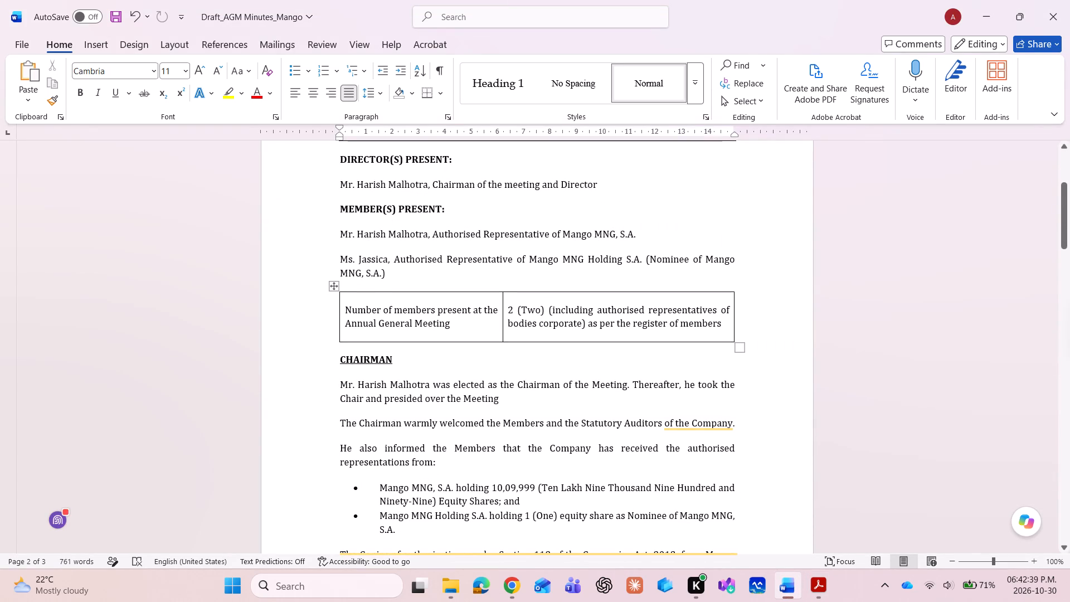
scroll(555, 324, "down", 1)
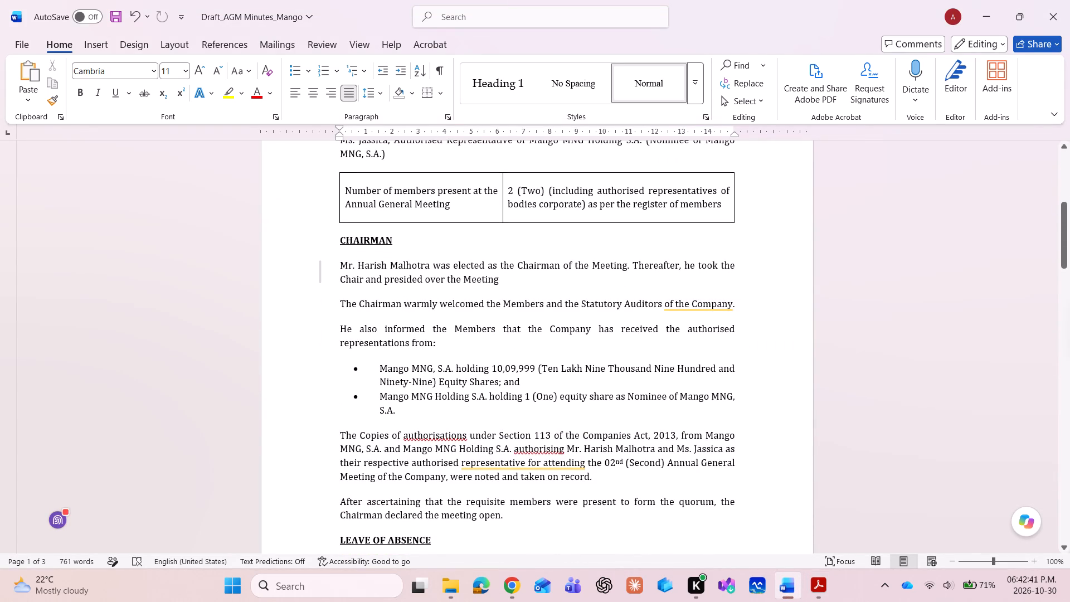
scroll(388, 376, "down", 2)
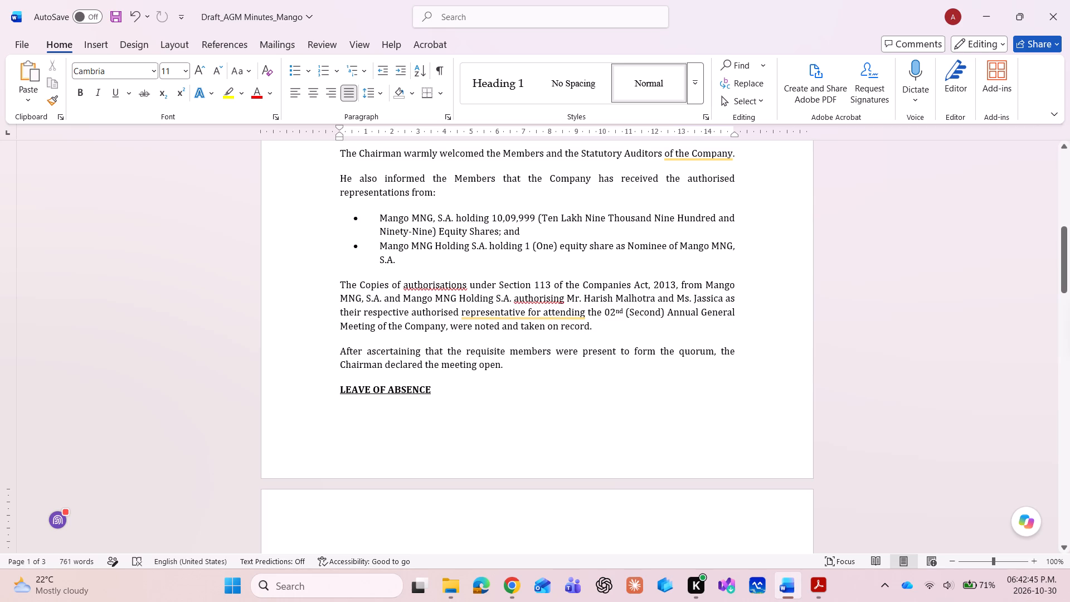
left_click(625, 312)
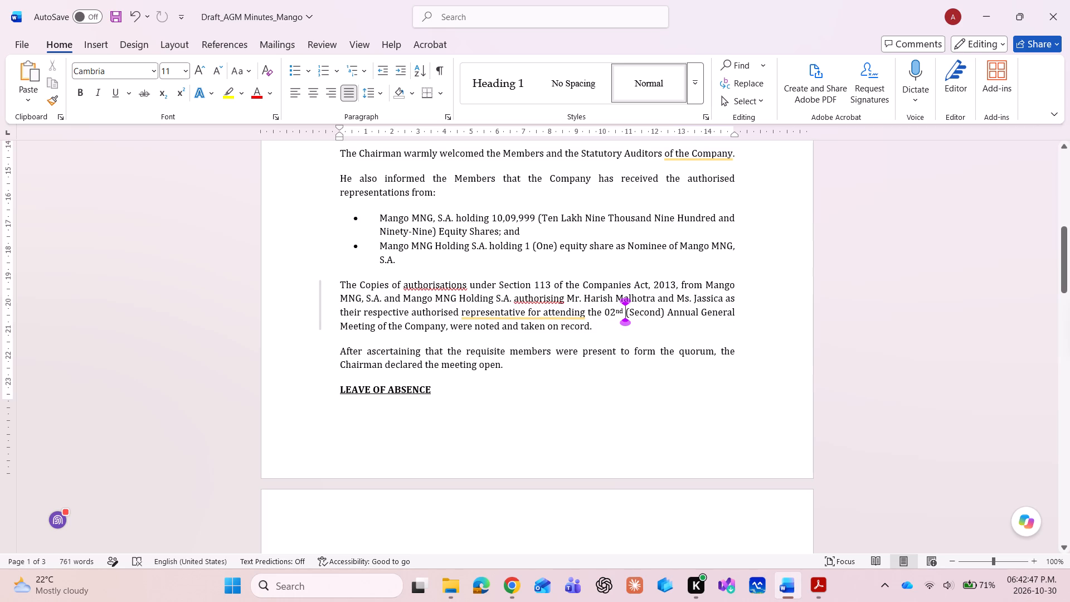
key("BackSpace")
key("BackSpace")
key("BackSpace")
key("BackSpace")
key("BackSpace")
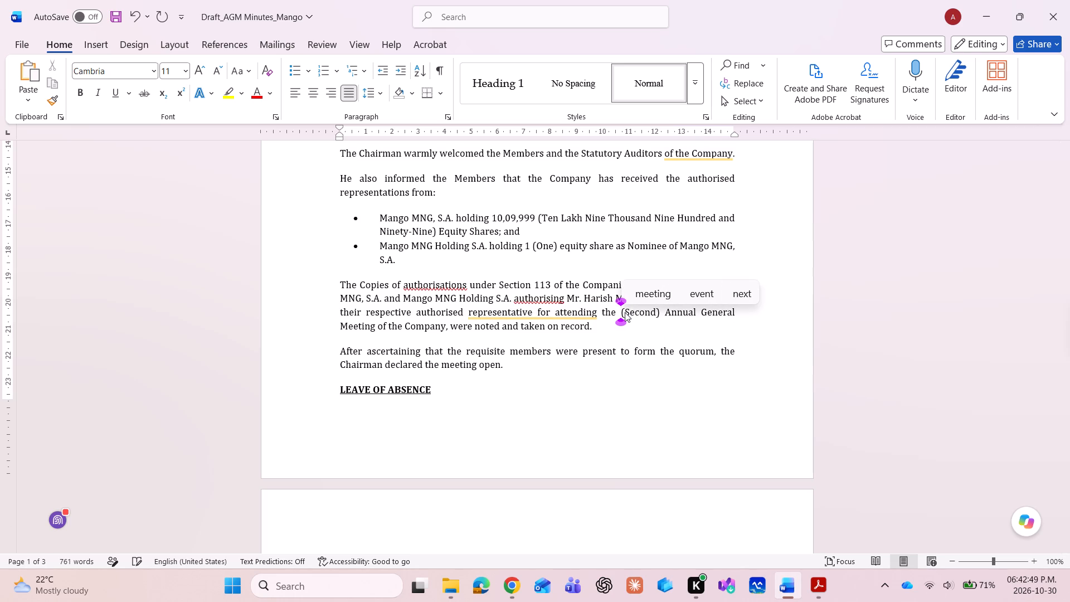
type("03")
type("rd")
key("space")
key("Right")
key("shift+Right")
key("shift+Right")
key("shift+Right")
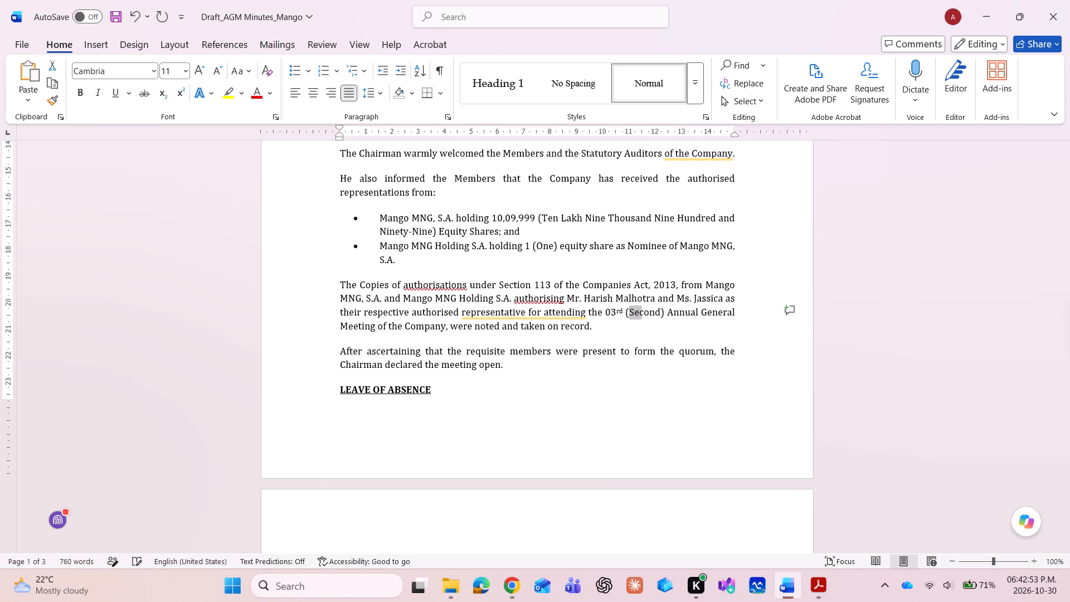
key("shift+Right")
key("shift+Right")
key("shift+Right")
type("Third")
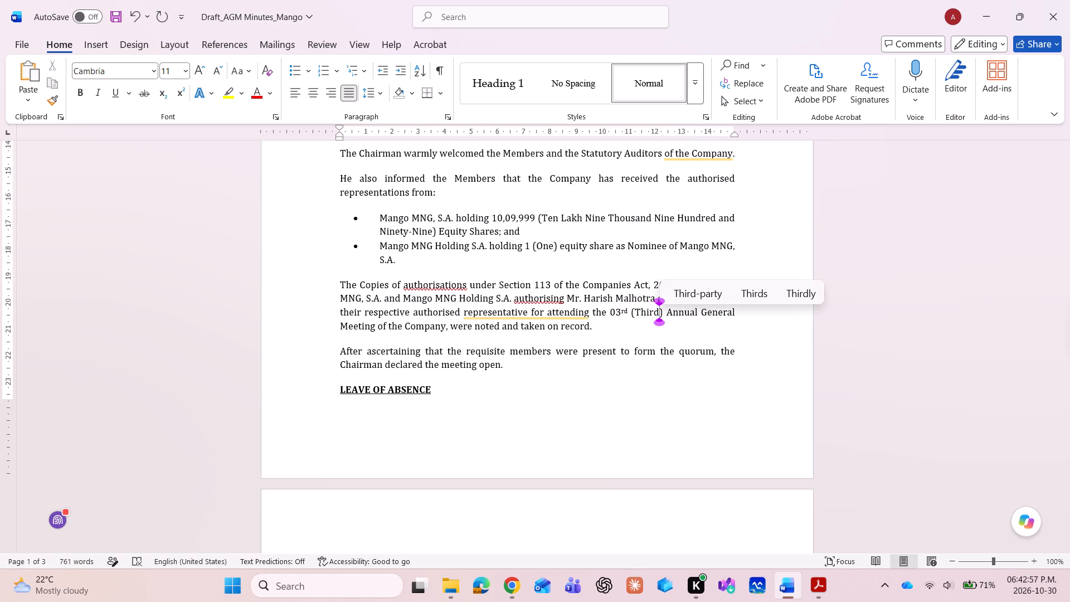
Highlight in yellow the names and designation of the directors granted leave in the first Leave of Absence paragraph.
key("Right")
key("Right")
key("Right")
key("Right")
key("Right")
key("Right")
key("Right")
key("Right")
key("Right")
key("Right")
key("Right")
key("Right")
key("Right")
key("Right")
key("Right")
key("Right")
key("Right")
key("Right")
key("Right")
key("Right")
key("Down")
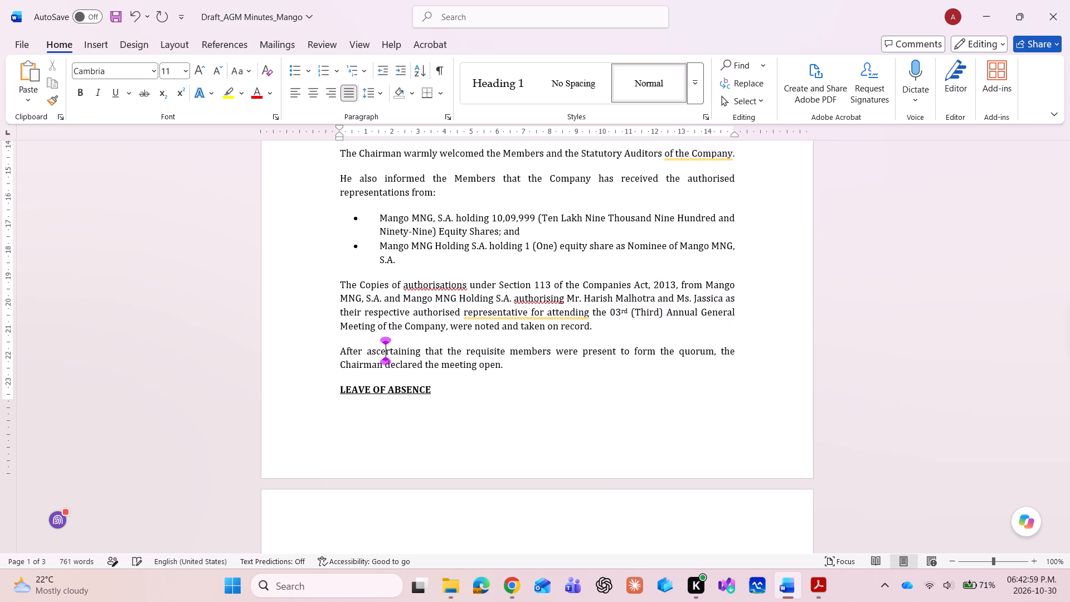
key("Down")
key("Down")
key("Down")
key("Down")
key("Down")
key("Down")
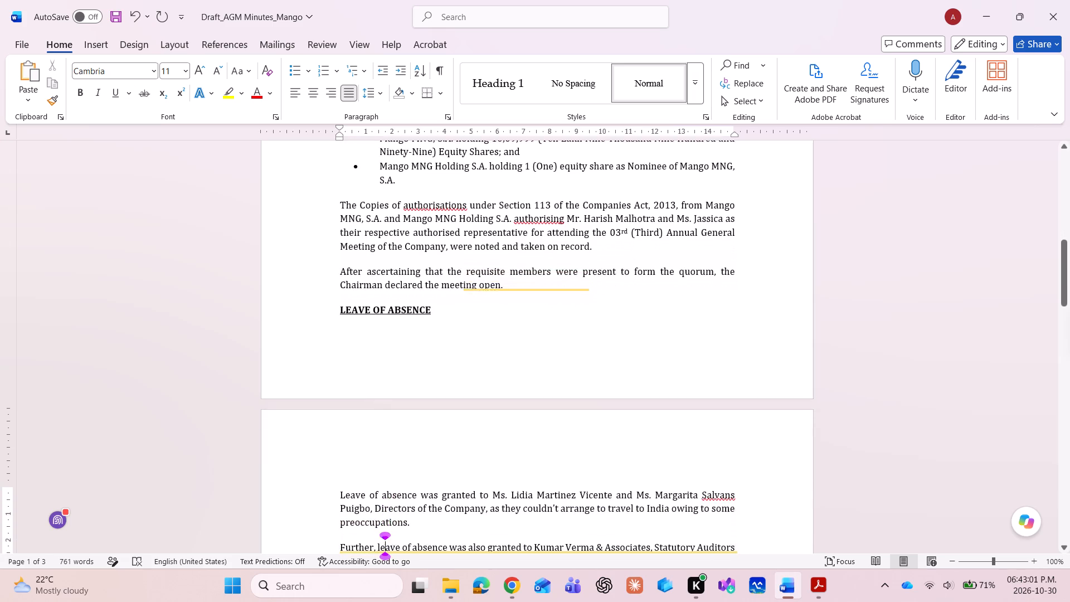
key("Down")
key("Down")
key("Down")
key("Down")
key("Up")
key("Up")
key("Up")
key("Up")
key("Up")
key("Up")
key("Up")
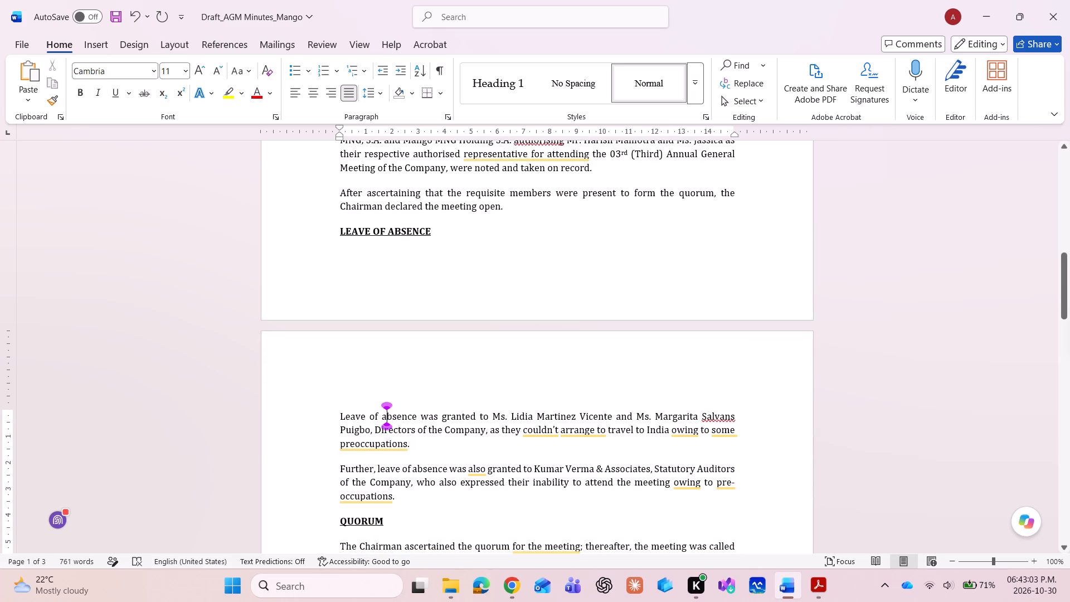
key("Down")
key("Right")
key("Right")
key("Right")
key("Right")
key("Right")
key("Right")
key("Right")
key("Right")
key("Right")
key("Right")
key("Right")
key("Down")
key("Right")
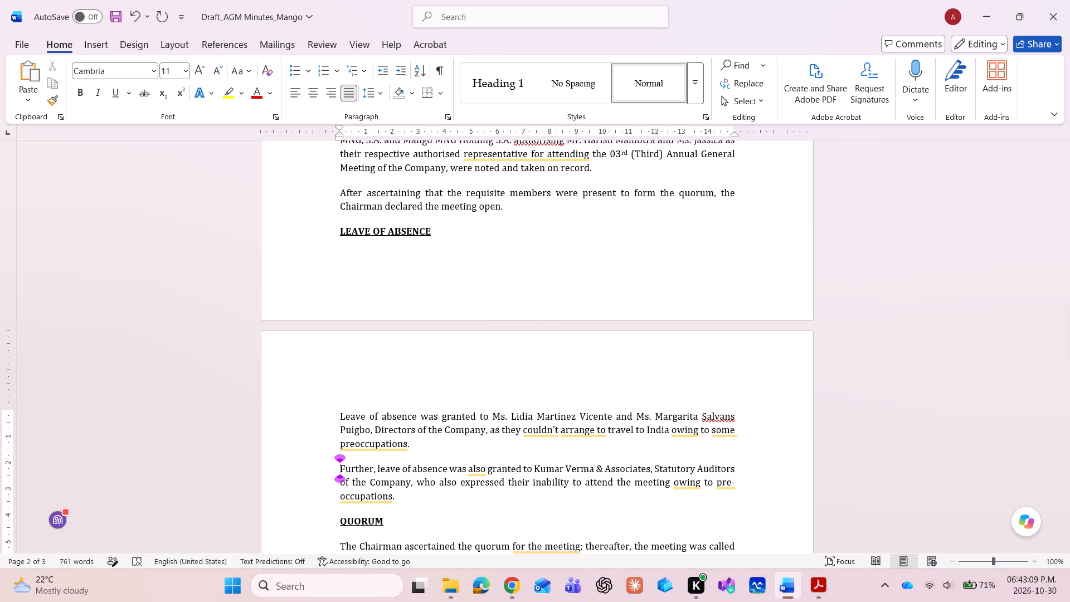
Highlight in yellow the two directors' names and "Directors of the Company" in the first Leave of Absence paragraph.
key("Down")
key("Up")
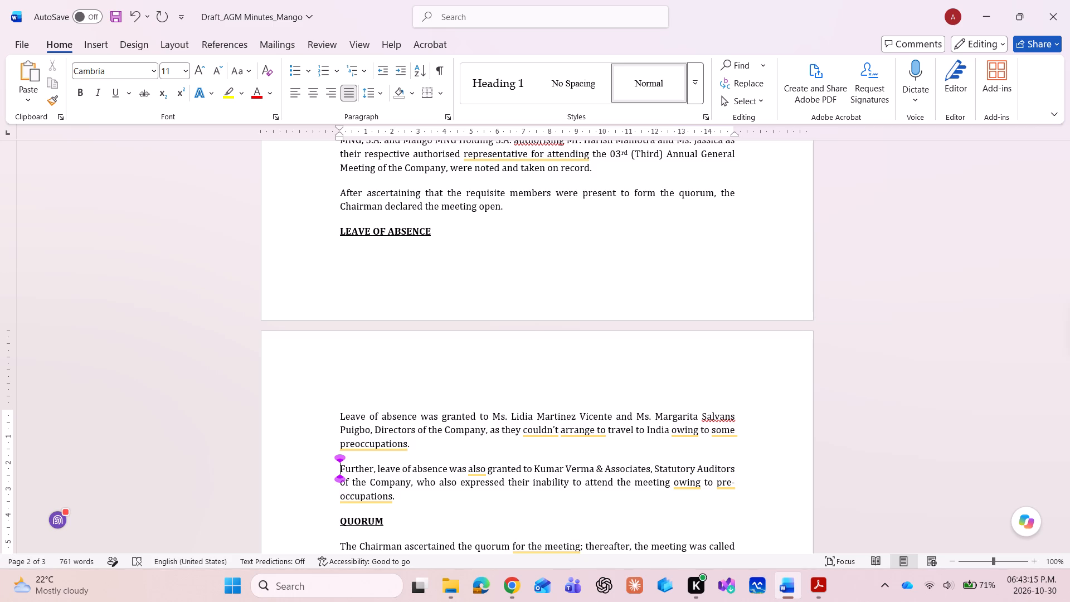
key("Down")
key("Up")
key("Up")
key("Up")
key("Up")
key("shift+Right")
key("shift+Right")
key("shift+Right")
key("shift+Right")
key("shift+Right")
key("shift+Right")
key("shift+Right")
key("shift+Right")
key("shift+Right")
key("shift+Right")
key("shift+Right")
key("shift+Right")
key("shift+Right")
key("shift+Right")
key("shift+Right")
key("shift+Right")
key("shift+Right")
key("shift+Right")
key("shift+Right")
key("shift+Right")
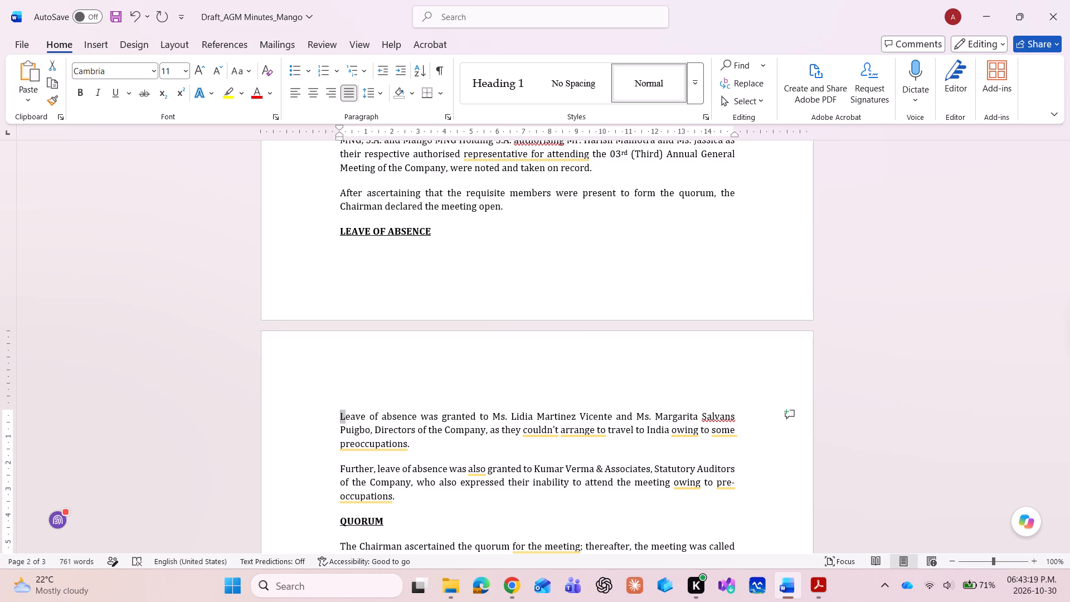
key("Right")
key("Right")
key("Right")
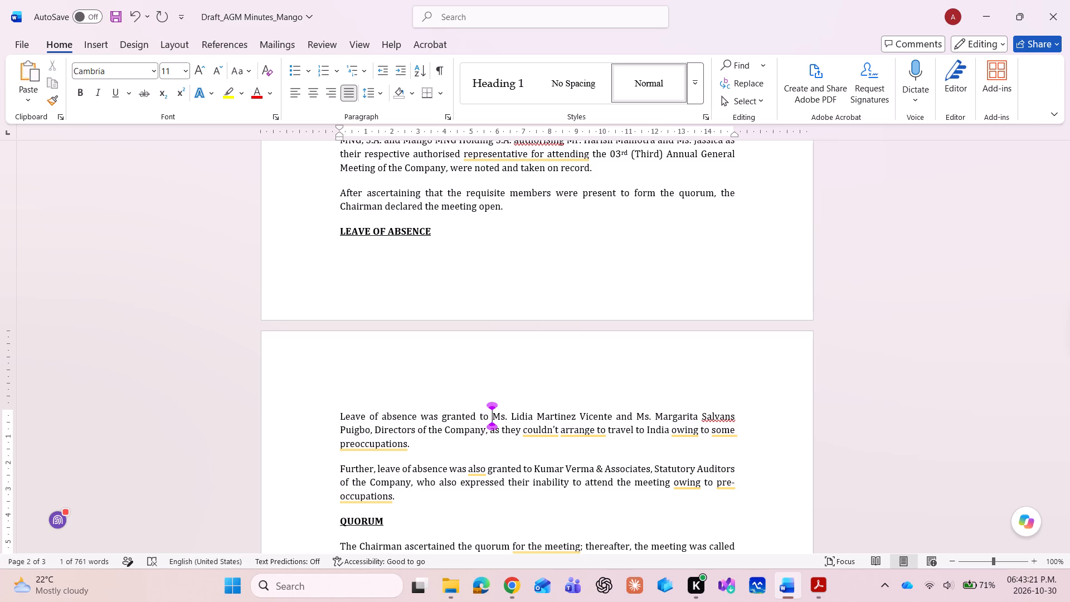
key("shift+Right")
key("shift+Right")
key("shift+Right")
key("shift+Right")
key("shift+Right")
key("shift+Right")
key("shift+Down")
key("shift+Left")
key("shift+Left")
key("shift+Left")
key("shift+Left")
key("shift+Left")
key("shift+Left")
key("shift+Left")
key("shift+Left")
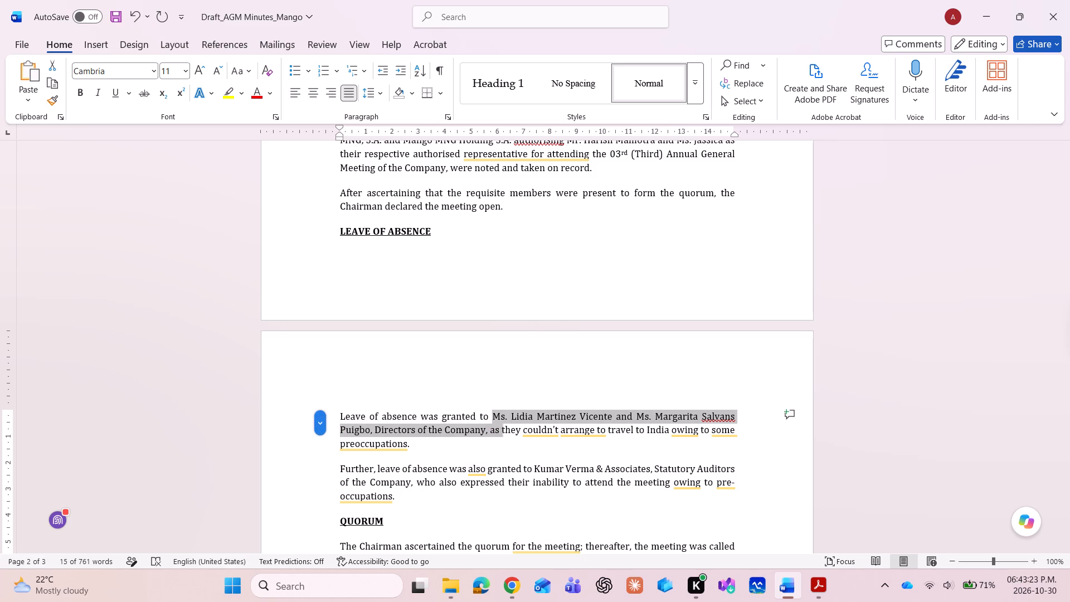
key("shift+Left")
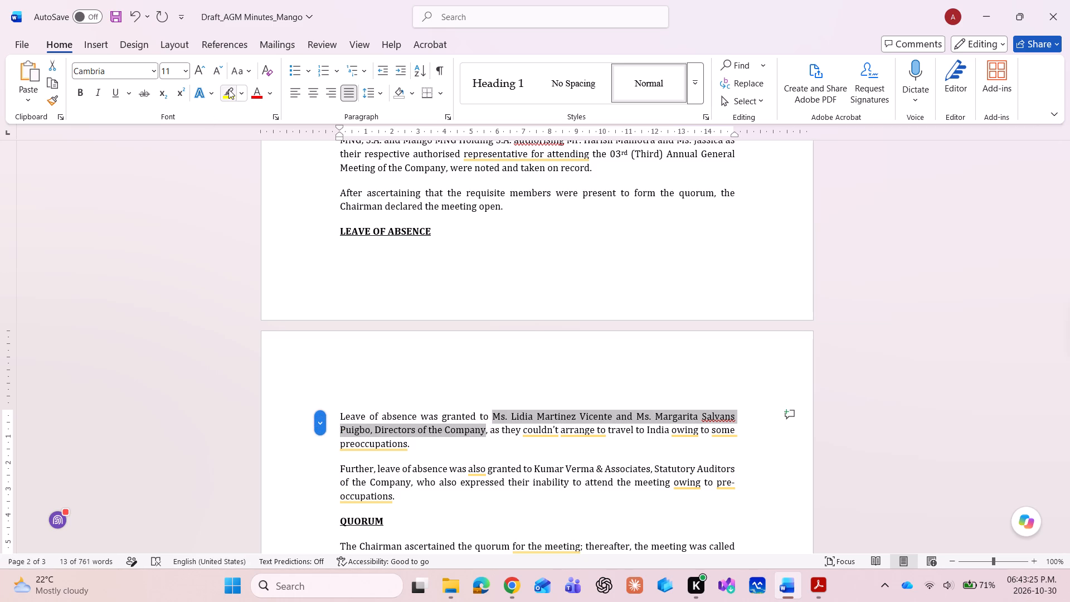
left_click(227, 88)
Highlight "Kumar Verma & Associates, Statutory Auditors of the Company" in yellow in the second Leave of Absence paragraph.
key("Down")
key("Down")
key("Down")
key("Up")
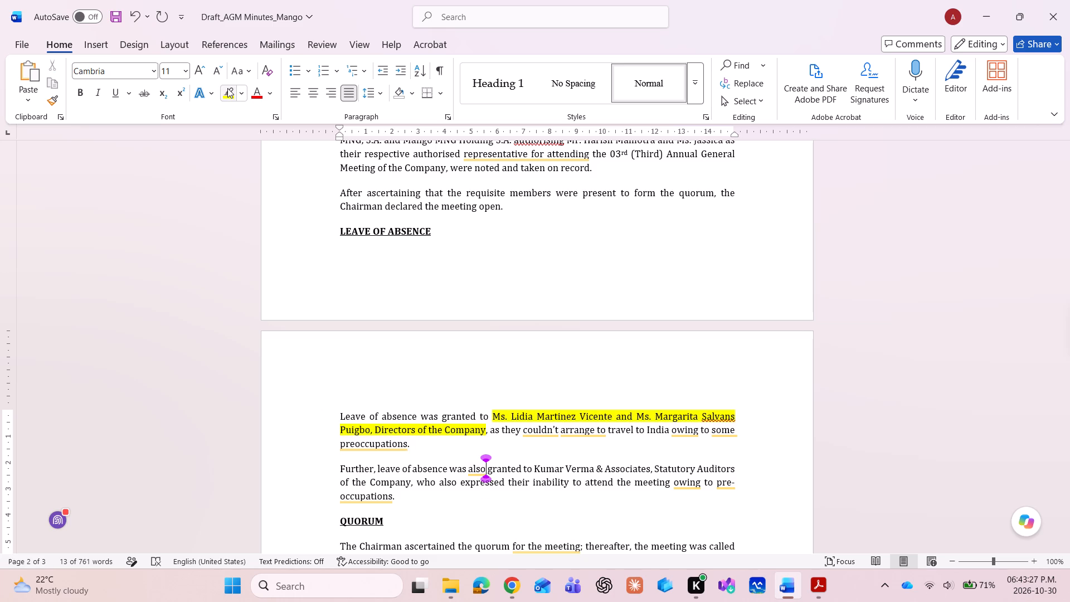
key("Right")
key("Right")
key("Right")
key("Right")
key("Right")
key("Right")
key("Right")
key("Right")
key("Right")
key("Right")
key("Right")
key("Right")
key("Right")
key("Left")
key("shift+Down")
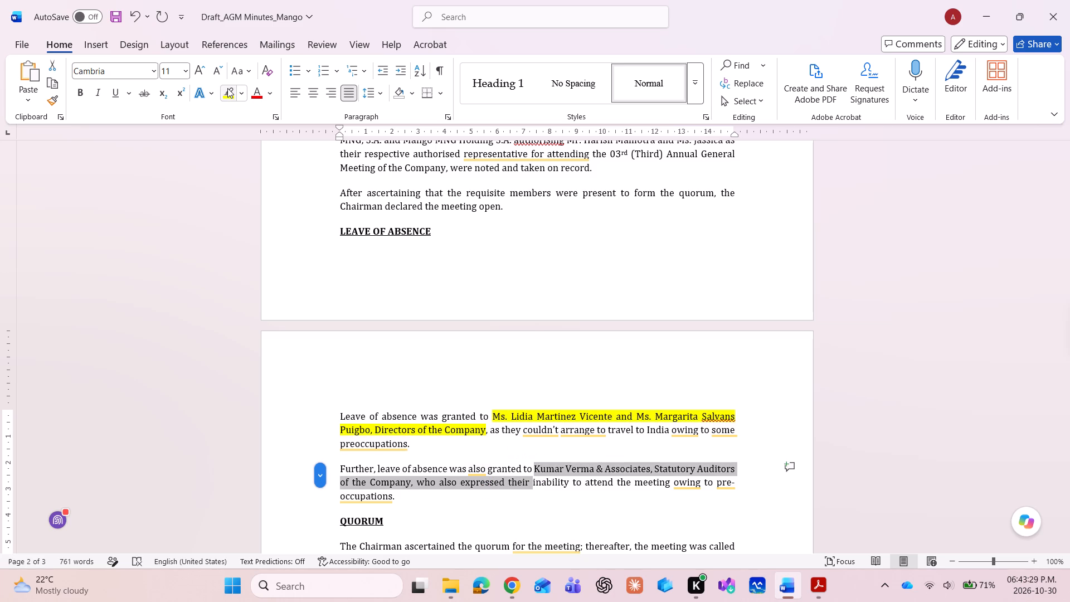
key("shift+Left")
key("shift+Left")
key("shift+Left")
key("shift+Left")
key("shift+Left")
key("shift+Left")
key("shift+Left")
key("shift+Left")
key("shift+Left")
key("shift+Left")
key("shift+Left")
key("shift+Left")
key("shift+Left")
key("shift+Left")
key("shift+Left")
key("shift+Left")
key("shift+Left")
key("shift+Left")
key("shift+Left")
key("shift+Left")
key("shift+Left")
key("shift+Left")
key("shift+Left")
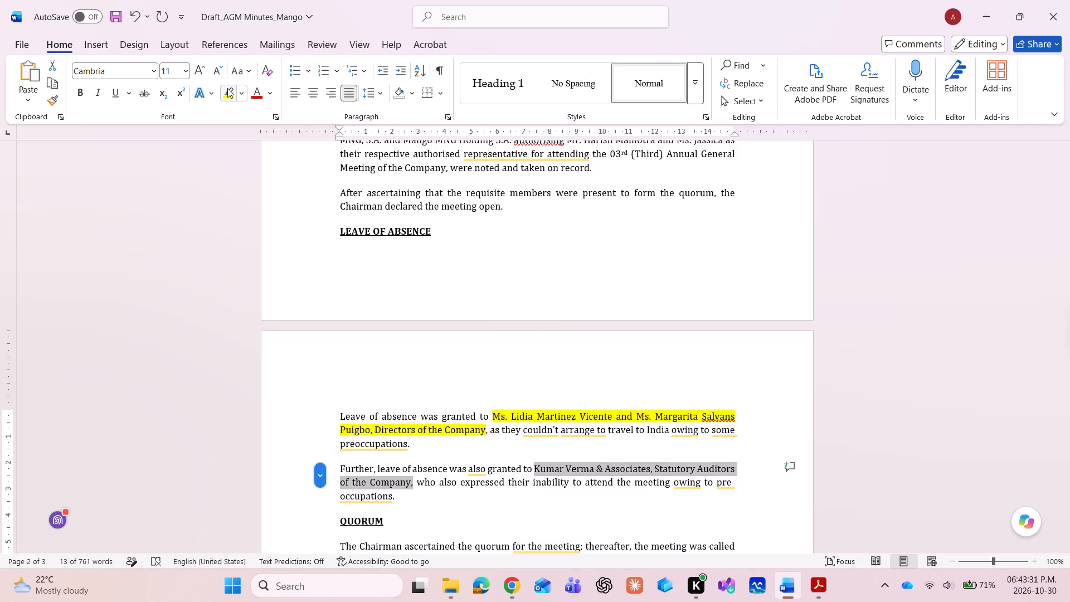
key("shift+Left")
left_click(227, 88)
Review the Quorum and Books and Statutory Registers sections for details that need updating.
key("Down")
key("Right")
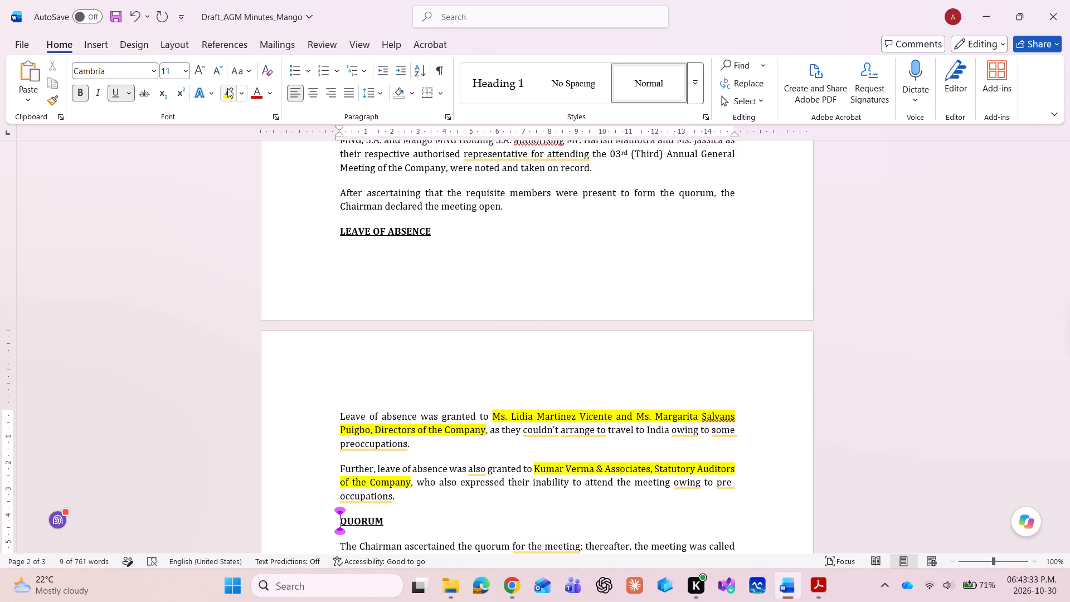
key("Down")
key("Down")
key("Down")
key("Down")
key("Down")
key("Down")
key("Down")
key("Down")
key("Down")
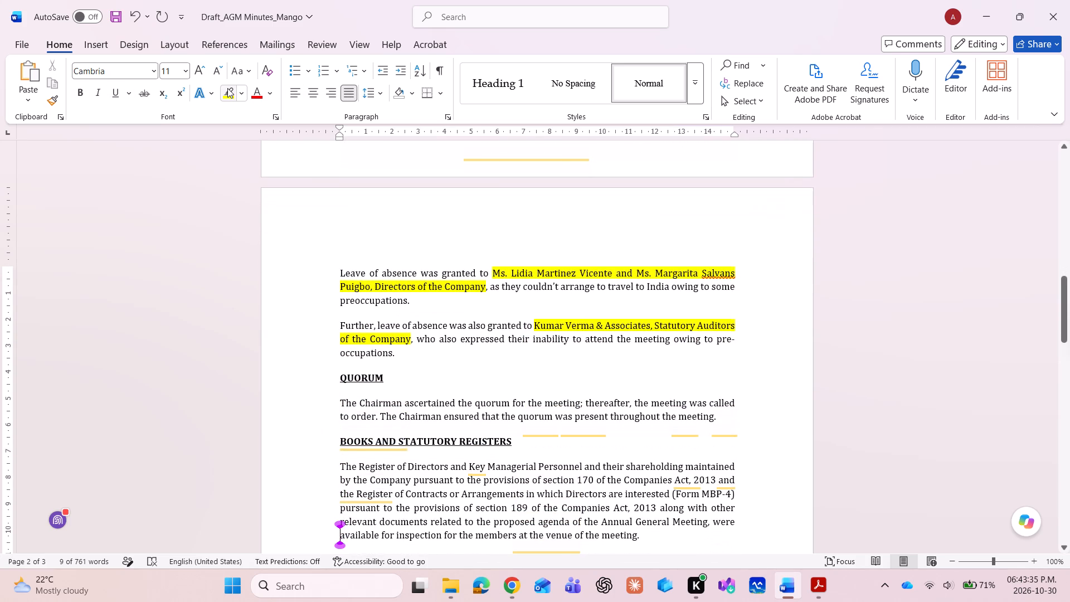
key("Up")
key("Up")
key("Up")
key("Up")
key("Up")
key("Up")
key("Up")
key("Up")
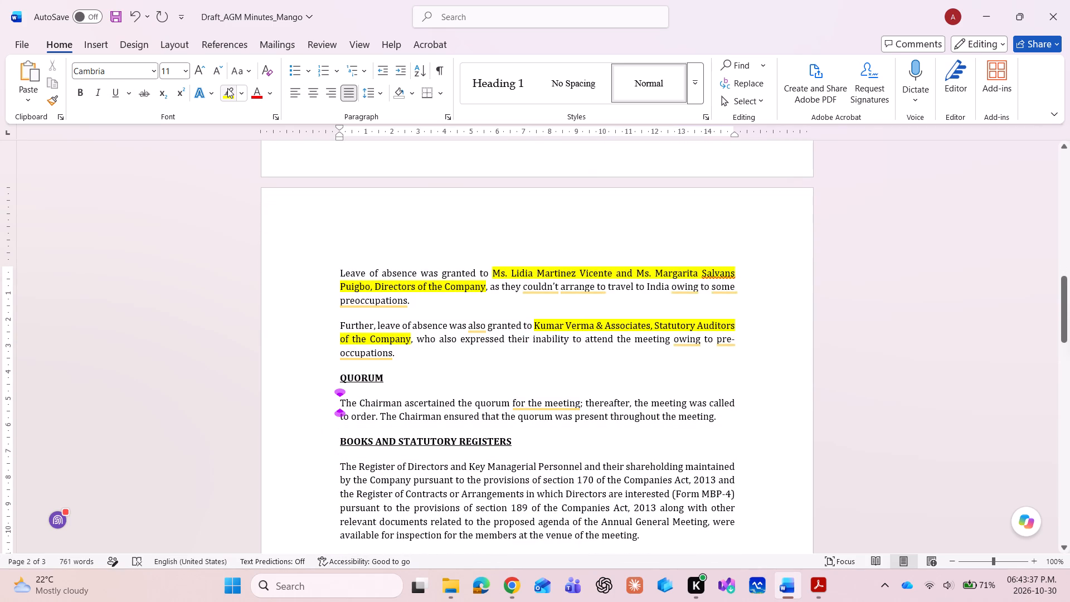
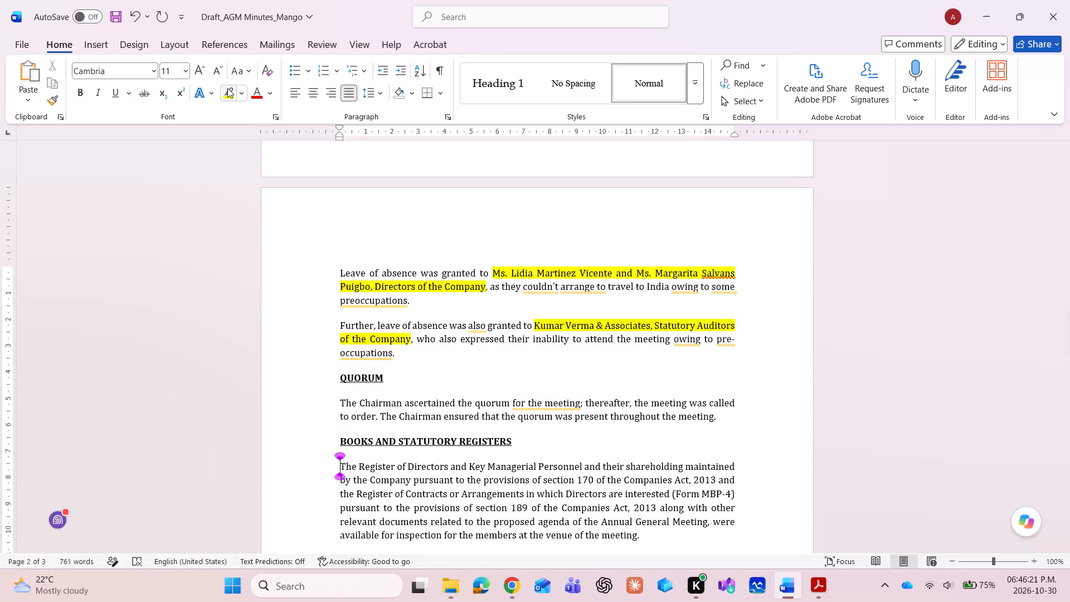
Go over the minutes down to the Notice section and look up the notice's date in the signed 3rd AGM notice PDF in Acrobat.
key("Down")
key("Down")
key("Down")
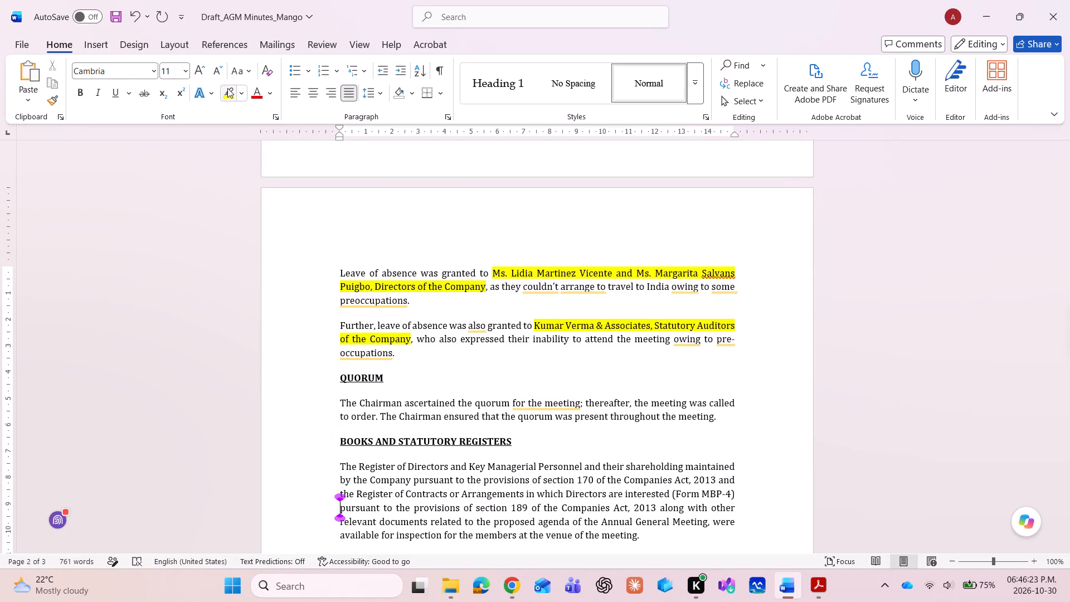
key("Down")
key("Down")
key("Down")
key("Down")
key("Down")
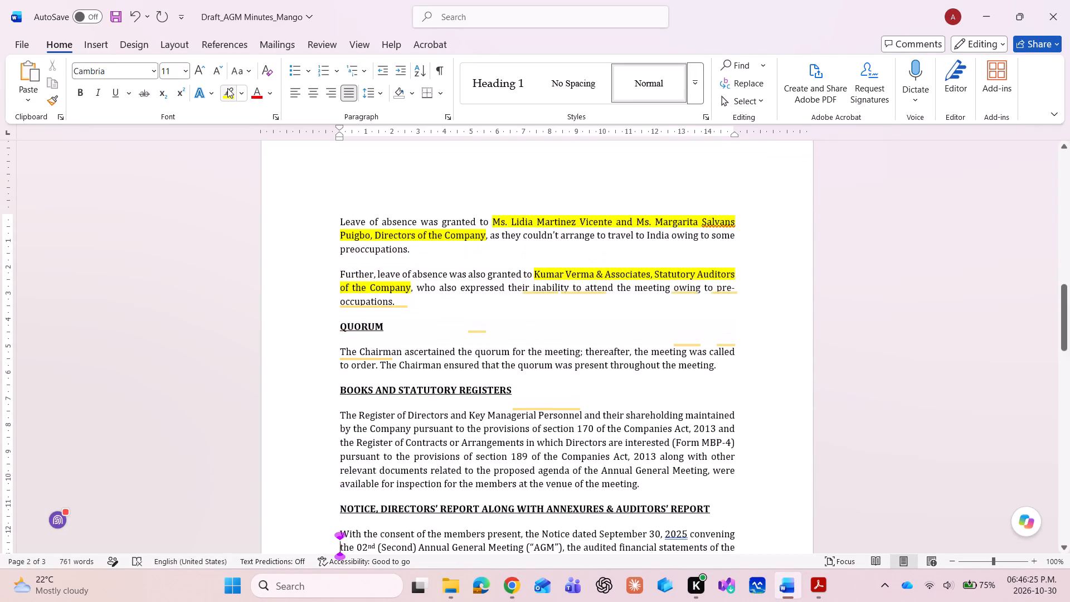
key("Down")
key("Down")
key("Down")
key("Down")
key("Down")
key("Down")
key("Down")
key("Down")
key("Down")
key("Down")
key("Down")
key("Down")
key("Up")
key("Up")
key("Up")
key("Up")
key("Up")
key("Up")
key("Up")
key("Up")
key("Up")
key("Up")
key("Up")
key("Up")
key("Up")
key("Up")
key("Up")
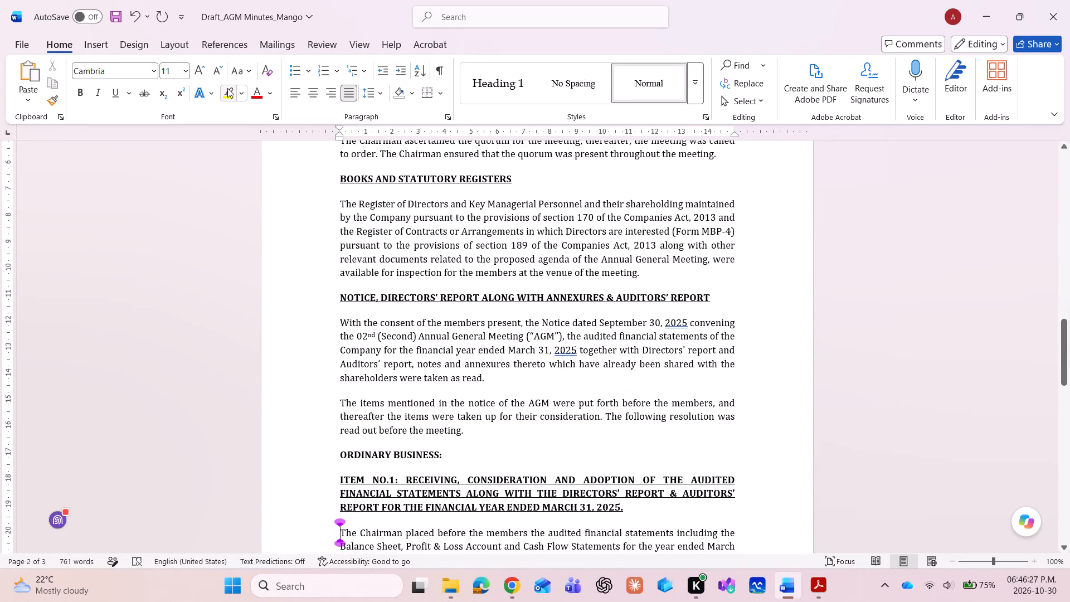
key("Down")
key("Down")
key("Down")
key("Right")
key("Right")
key("Right")
key("Right")
key("Right")
key("Right")
key("Right")
key("Right")
key("Right")
key("Right")
key("Right")
key("Right")
key("Right")
key("Right")
key("Right")
key("Right")
key("Right")
key("Right")
key("Right")
key("Right")
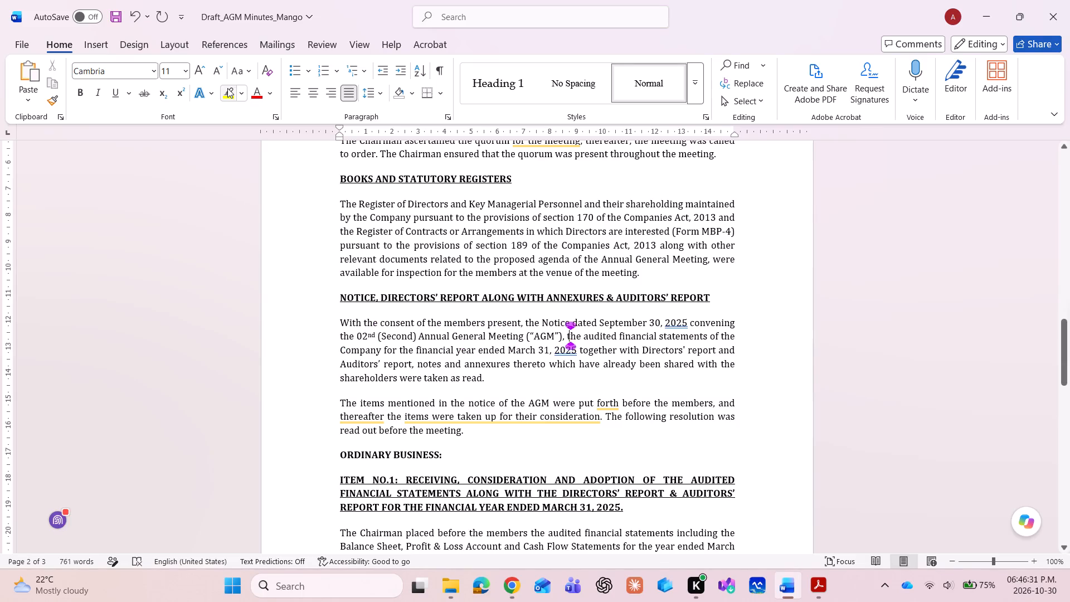
key("Up")
key("Right")
key("Right")
key("alt+Tab")
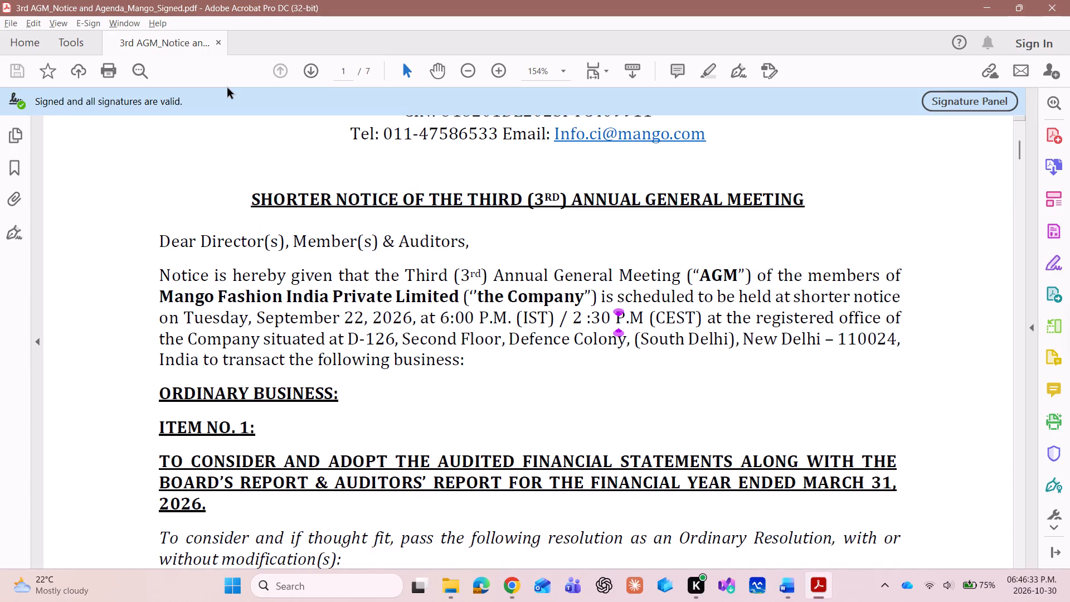
scroll(227, 88, "down", 11)
scroll(227, 88, "down", 12)
key("alt+Tab")
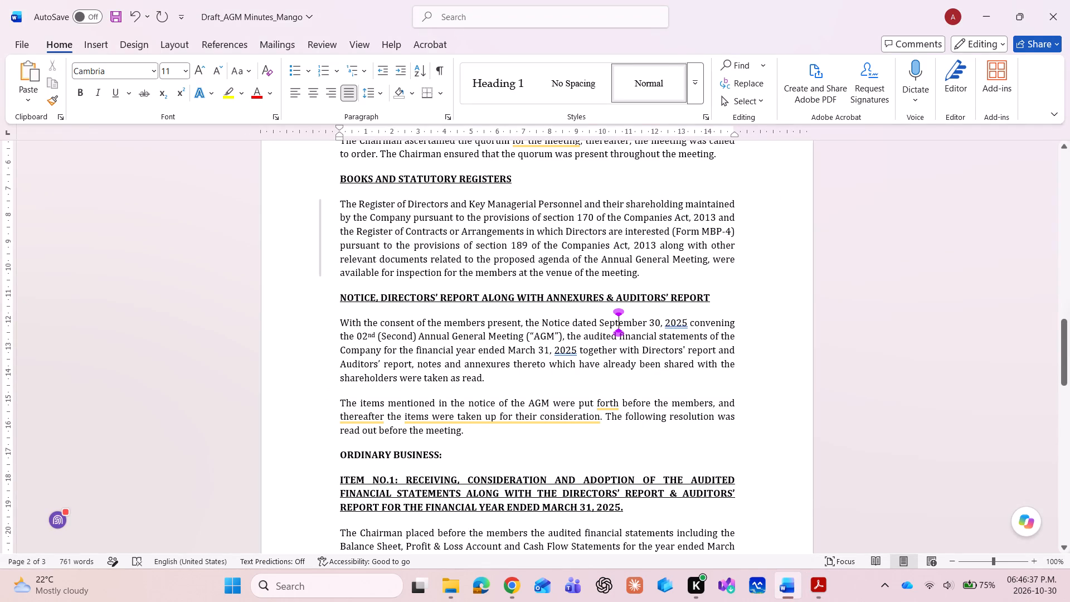
key("alt+Tab")
scroll(406, 263, "down", 14)
scroll(406, 263, "down", 15)
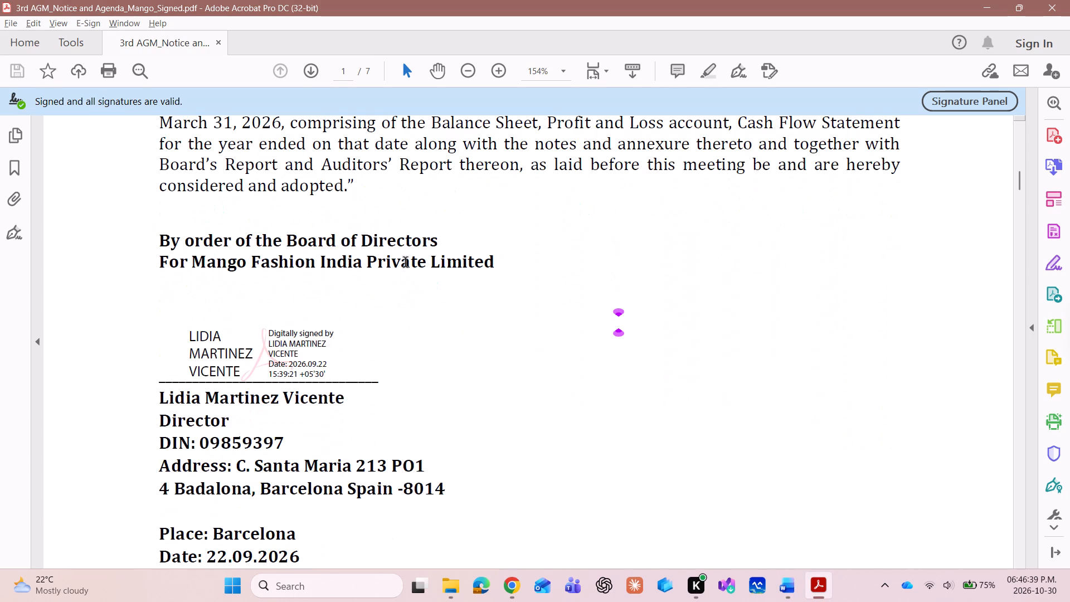
scroll(406, 263, "down", 1)
key("alt+Tab")
Back in Word, change the Notice date in the Notice section's first paragraph to September 22, 2026.
key("Right")
key("Right")
key("Right")
key("Right")
key("Right")
key("Right")
key("Right")
key("Right")
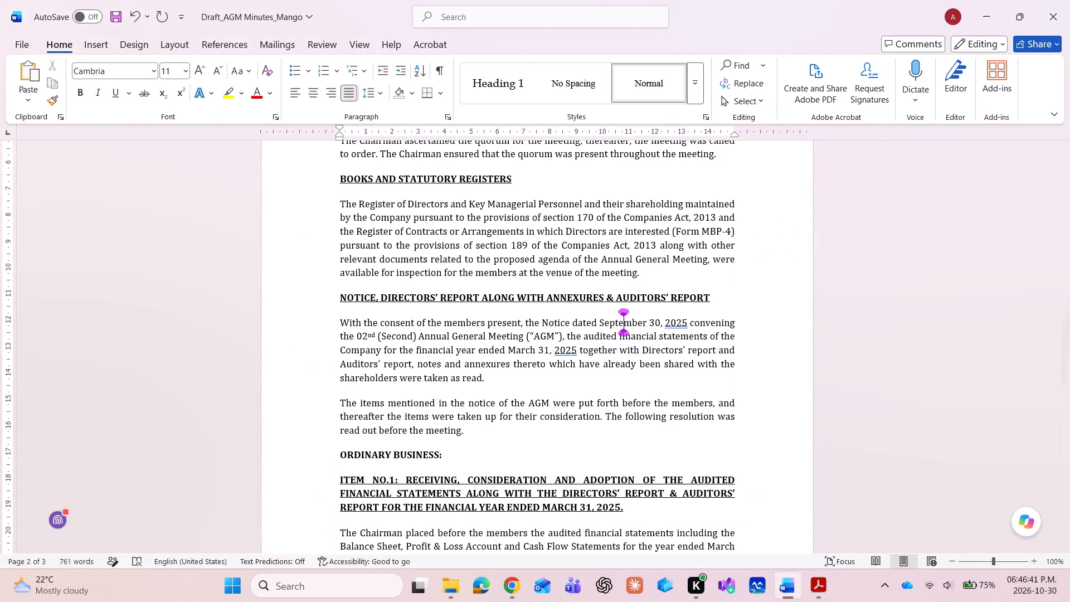
key("Left")
key("Right")
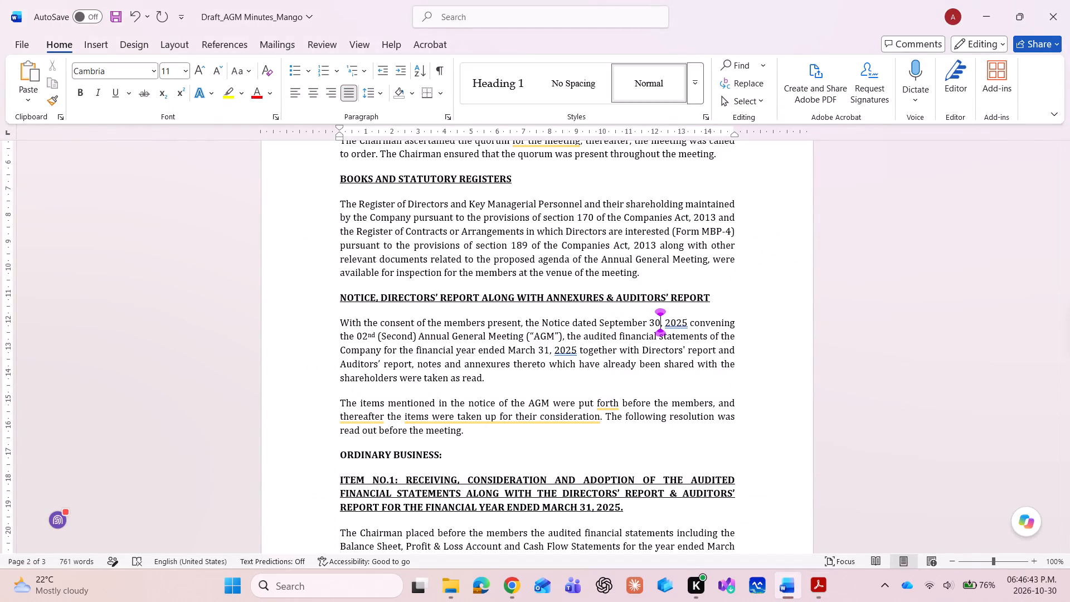
key("BackSpace")
key("BackSpace")
type("22")
key("Right")
key("Right")
key("Right")
key("Right")
key("Right")
key("Right")
key("BackSpace")
key("6")
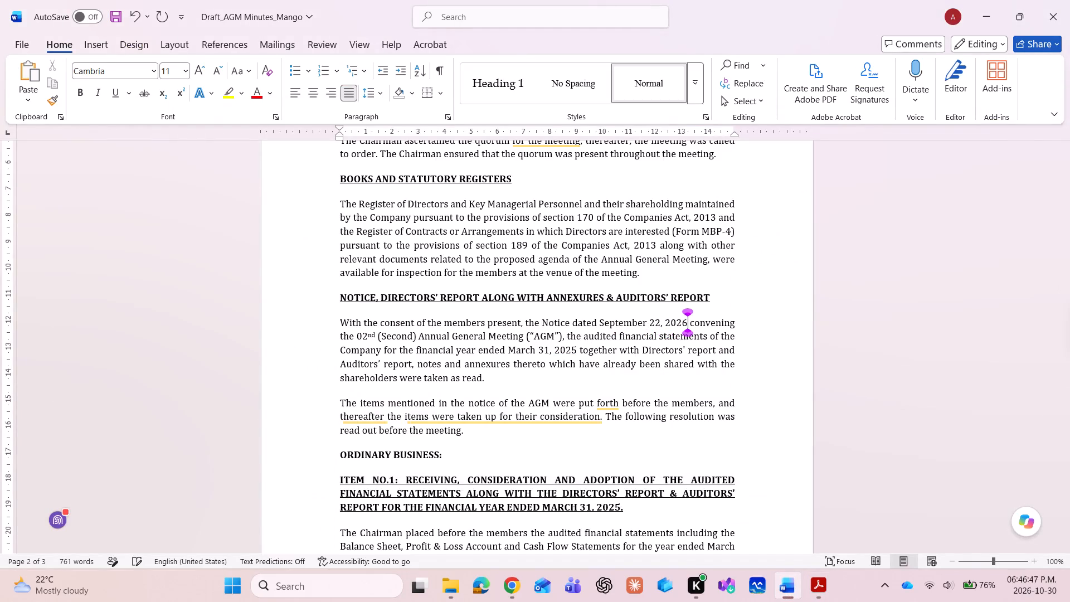
Change the meeting number in the Notice section's first paragraph to "03rd (Third)".
key("Right")
key("Right")
key("Right")
key("Right")
key("Right")
key("Right")
key("Right")
key("Right")
key("Right")
key("Right")
key("Right")
key("Right")
key("Right")
key("Right")
key("Right")
key("Right")
key("Right")
key("Right")
key("Right")
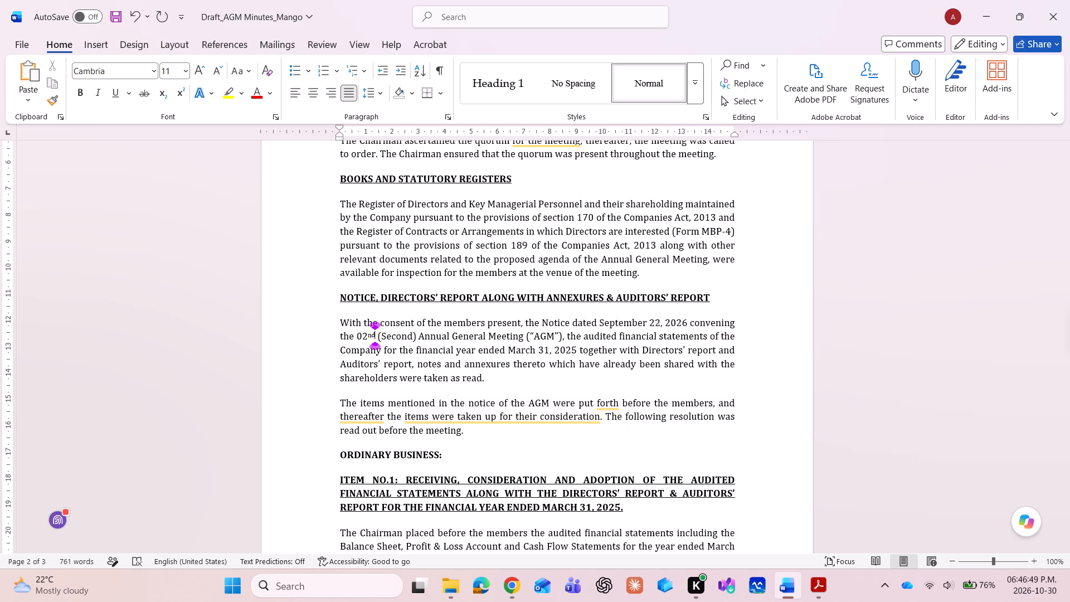
key("BackSpace")
key("BackSpace")
key("BackSpace")
key("BackSpace")
type("03")
type("rd")
key("space")
key("Delete")
key("Right")
key("shift+Right")
key("shift+Right")
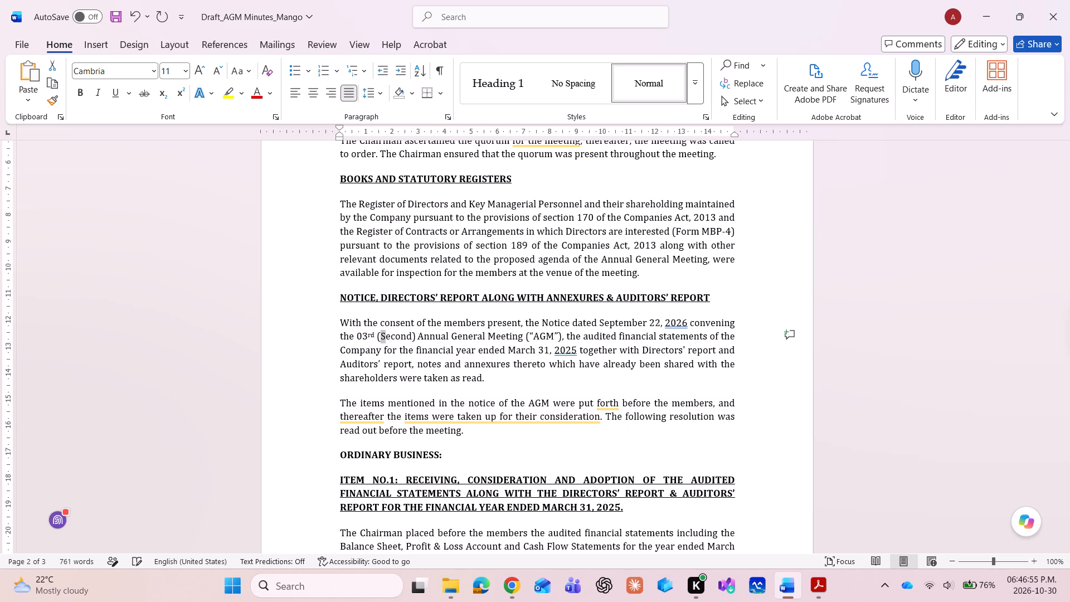
key("shift+Right")
key("shift+Right")
key("shift+Right")
key("shift+Right")
type("Third")
Change the financial year end in the Notice section's first paragraph to March 31, 2026.
key("Right")
key("Right")
key("Right")
key("Right")
key("Right")
key("Right")
key("Right")
key("Right")
key("Right")
key("Right")
key("Right")
key("Right")
key("Right")
key("Right")
key("Right")
key("Right")
key("Right")
key("Right")
key("Right")
key("Right")
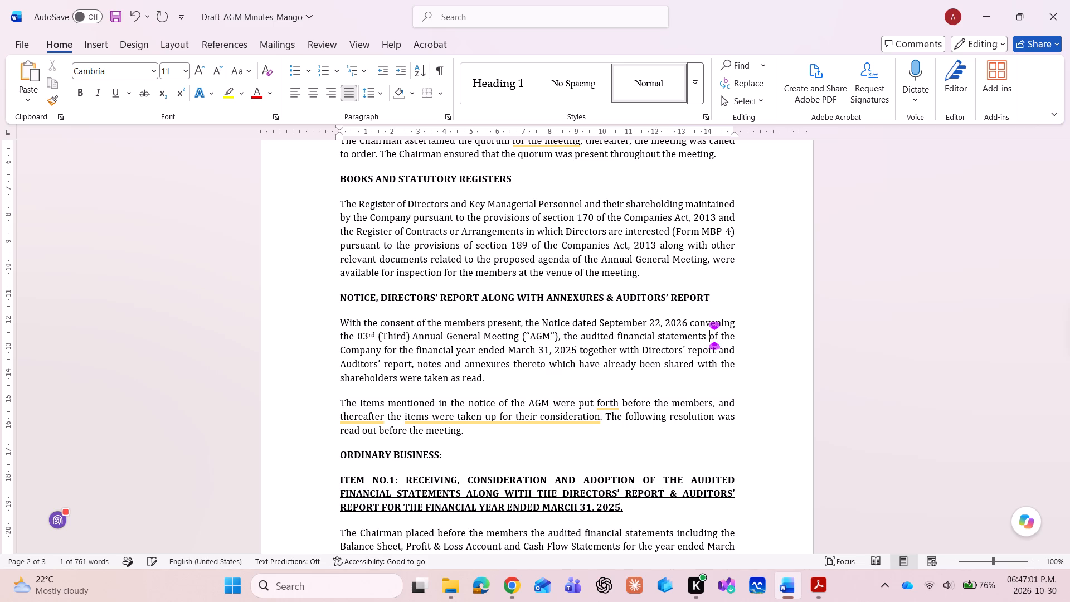
key("Right")
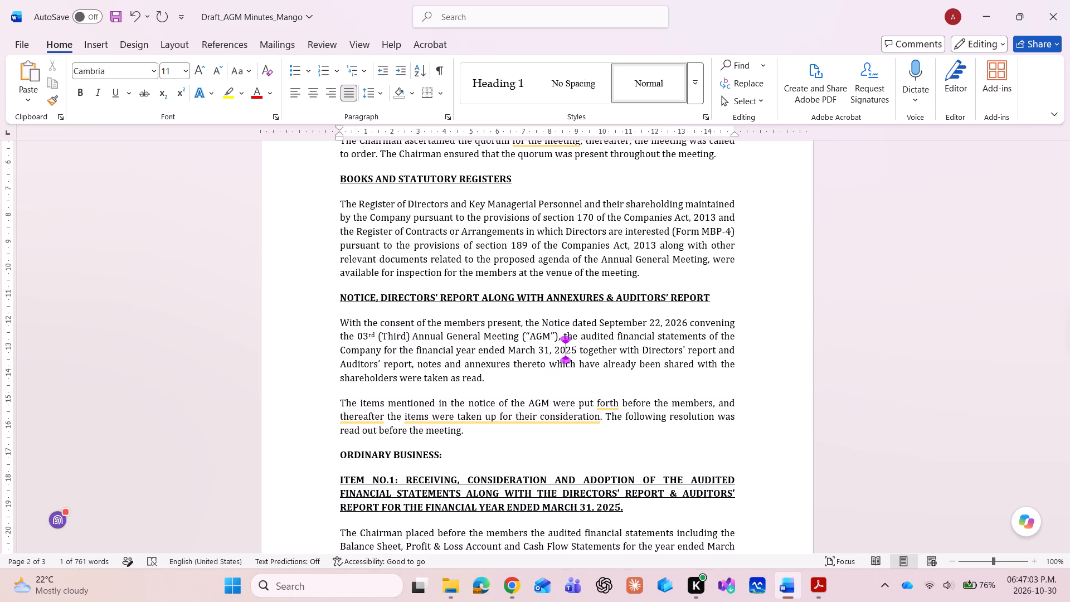
key("Right")
key("Right")
key("BackSpace")
key("6")
Remove the trailing space after "taken as read." at the end of the Notice section's first paragraph.
key("Right")
key("Right")
key("Right")
key("Right")
key("Right")
key("Right")
key("Right")
key("Right")
key("Right")
key("Right")
key("Right")
key("Right")
key("Right")
key("Right")
key("Right")
key("Right")
key("Right")
key("Right")
key("Right")
key("Right")
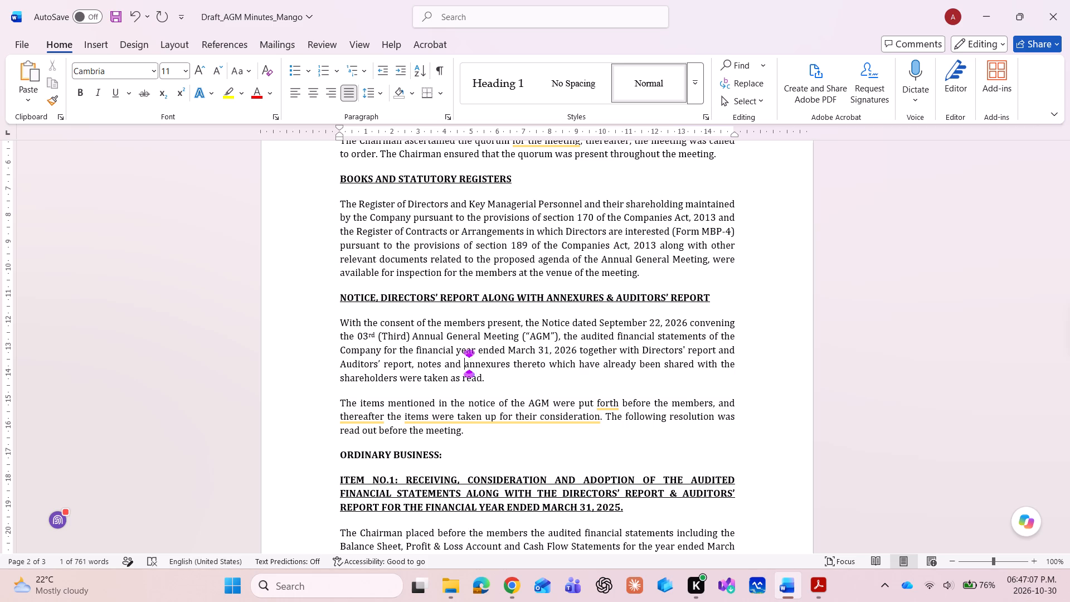
key("Down")
key("Right")
key("Right")
key("Right")
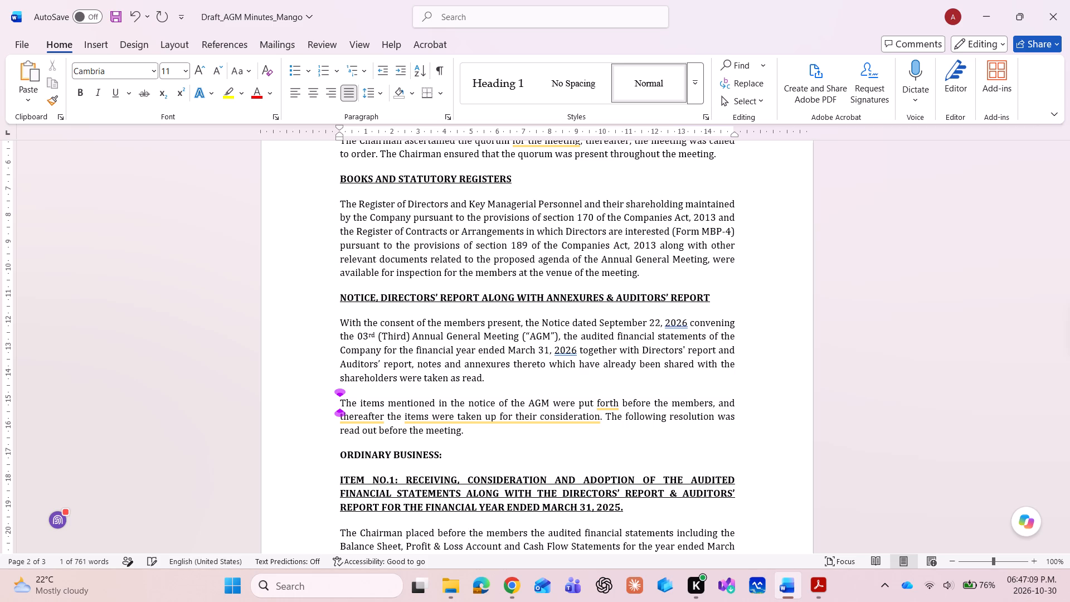
key("Left")
key("BackSpace")
key("Right")
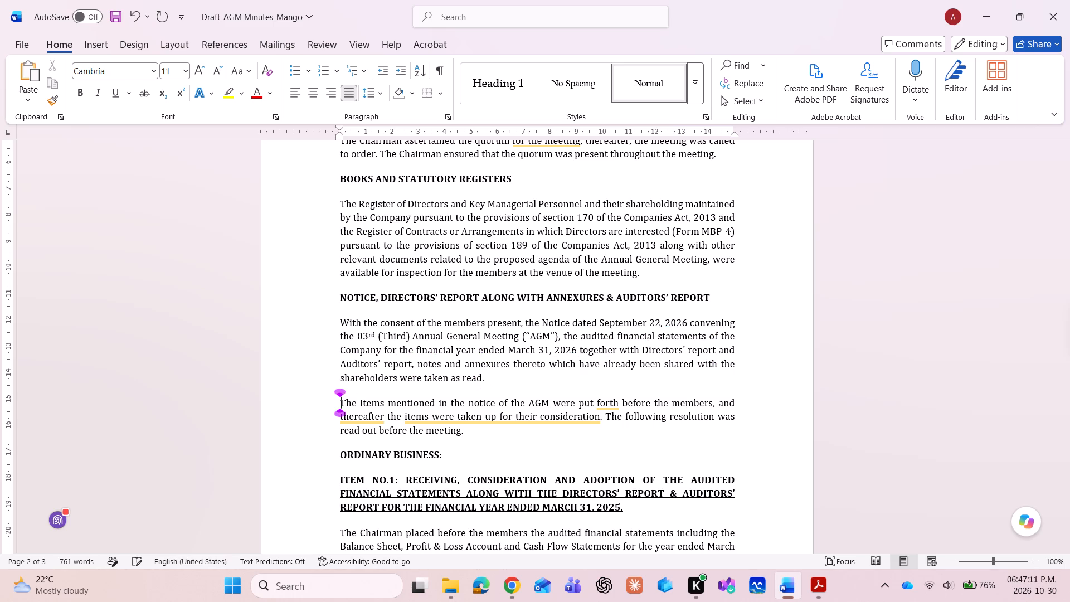
Go over the Notice section's second paragraph, down to the Ordinary Business heading, checking for details that need updating.
key("Right")
key("Right")
key("Right")
key("Right")
key("Right")
key("Right")
key("Right")
key("Right")
key("Right")
key("Right")
key("Right")
key("Right")
key("Right")
key("Right")
key("Right")
key("Right")
key("Right")
key("Right")
key("Right")
key("Right")
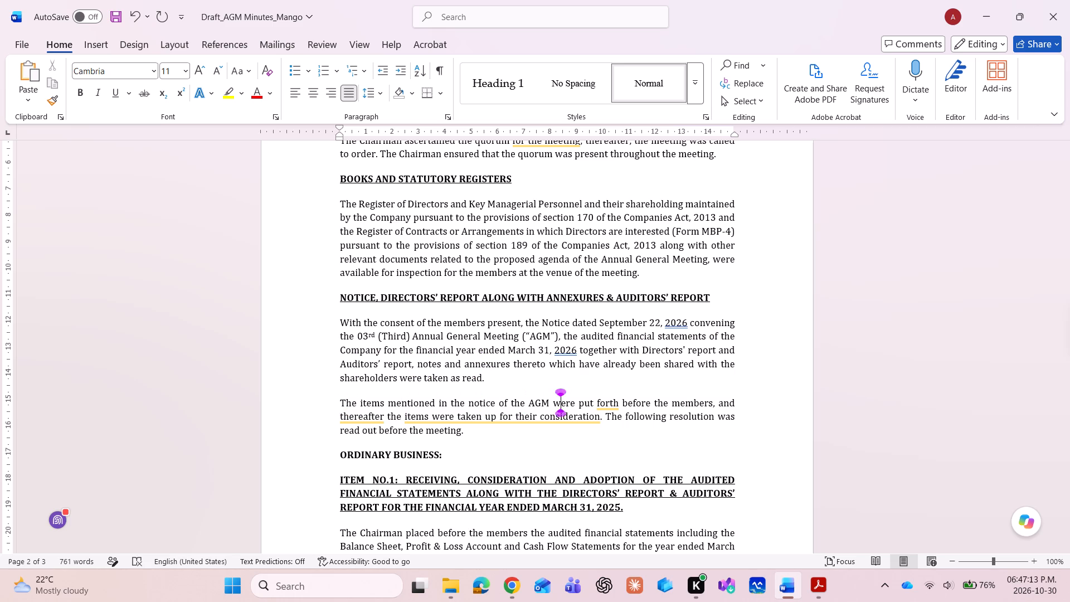
key("Right")
key("Right")
key("Right")
key("Right")
key("Right")
key("Right")
key("Right")
key("Right")
key("Right")
key("Right")
key("Right")
key("Right")
key("Right")
key("Right")
key("Right")
key("Right")
key("Right")
key("Right")
key("Right")
key("Right")
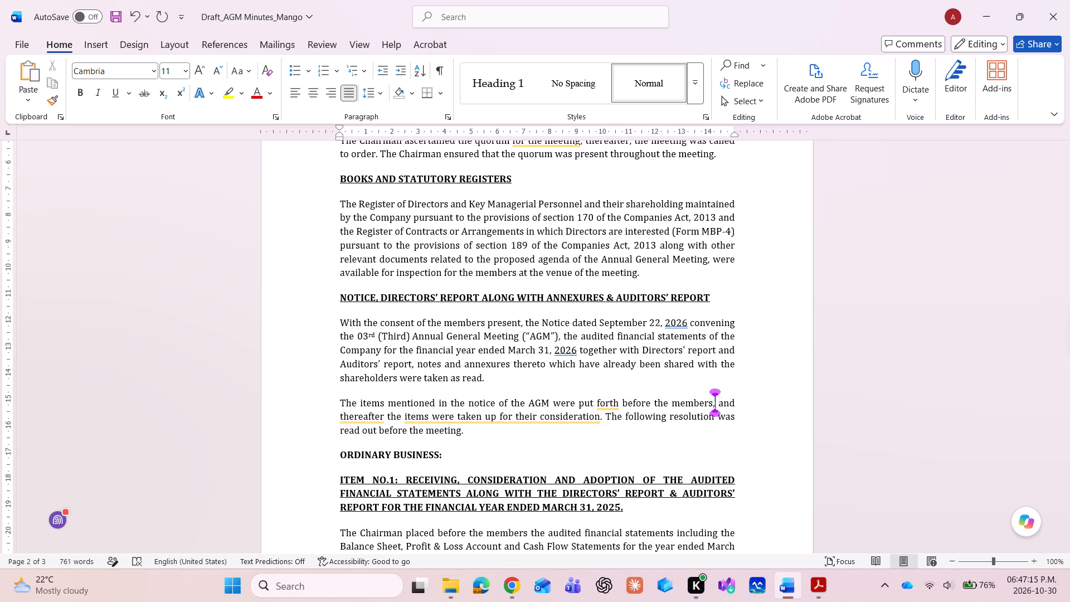
key("Down")
key("Right")
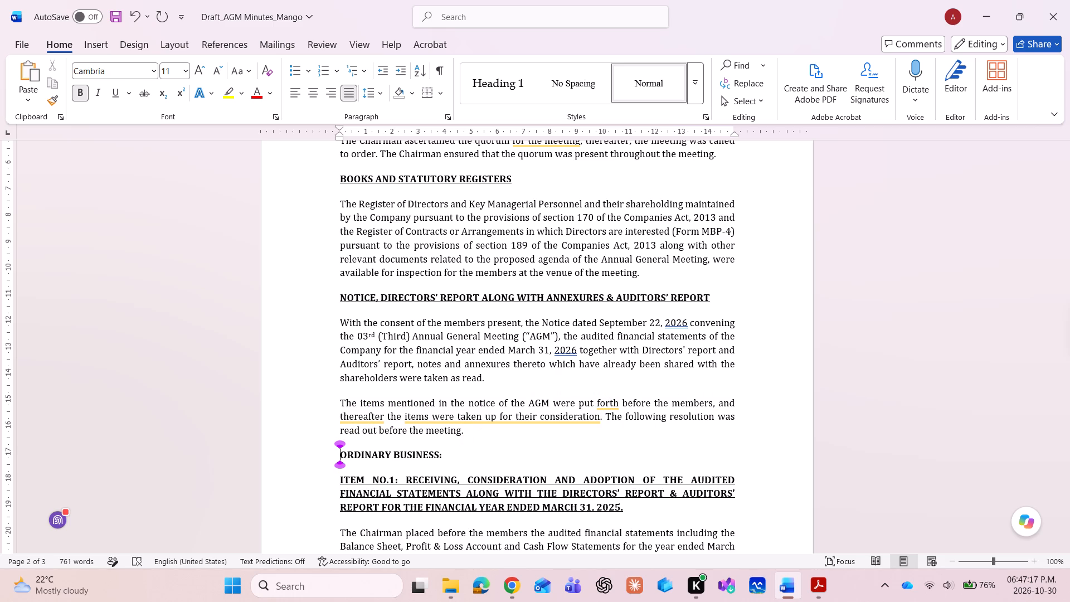
In the Vote of Thanks paragraph on the last page, change the meeting's IST conclusion time to 06:10 P.M.
scroll(450, 275, "down", 6)
scroll(450, 275, "up", 2)
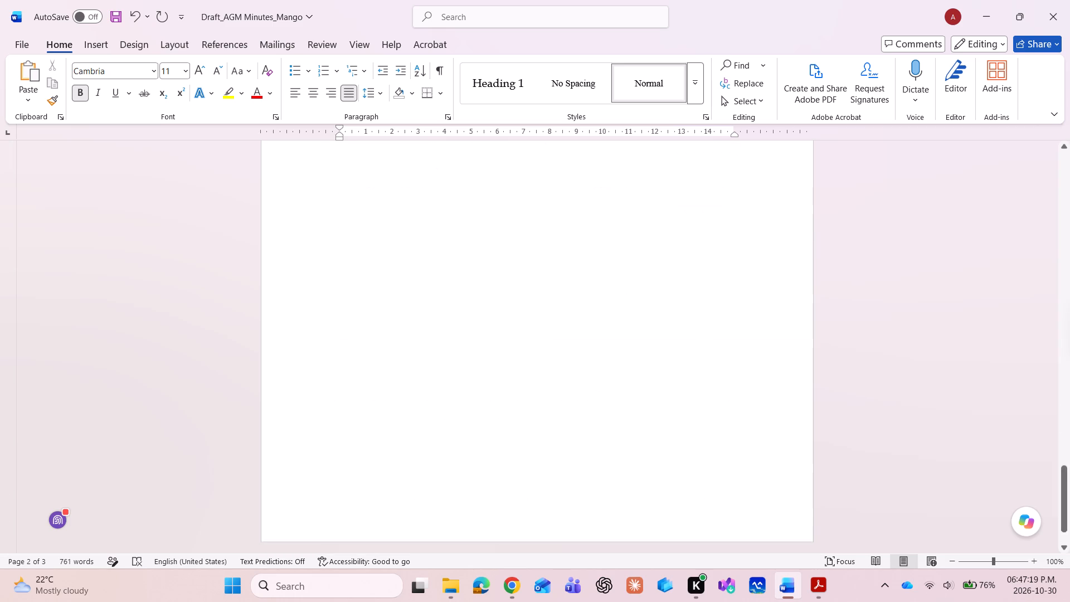
scroll(450, 275, "up", 2)
scroll(450, 275, "down", 1)
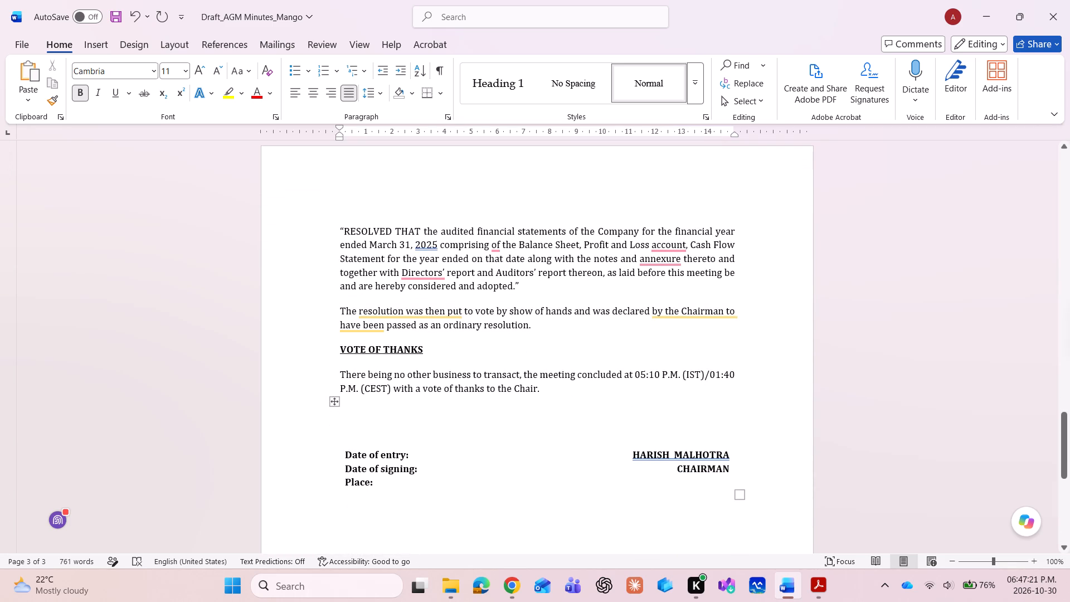
left_click(449, 357)
key("Right")
key("Right")
key("Right")
key("Right")
key("Right")
key("Right")
key("Right")
key("Right")
key("Right")
key("Right")
key("Right")
key("Right")
key("Right")
key("Right")
key("Right")
key("Right")
key("Right")
key("Right")
key("Right")
key("Right")
key("Right")
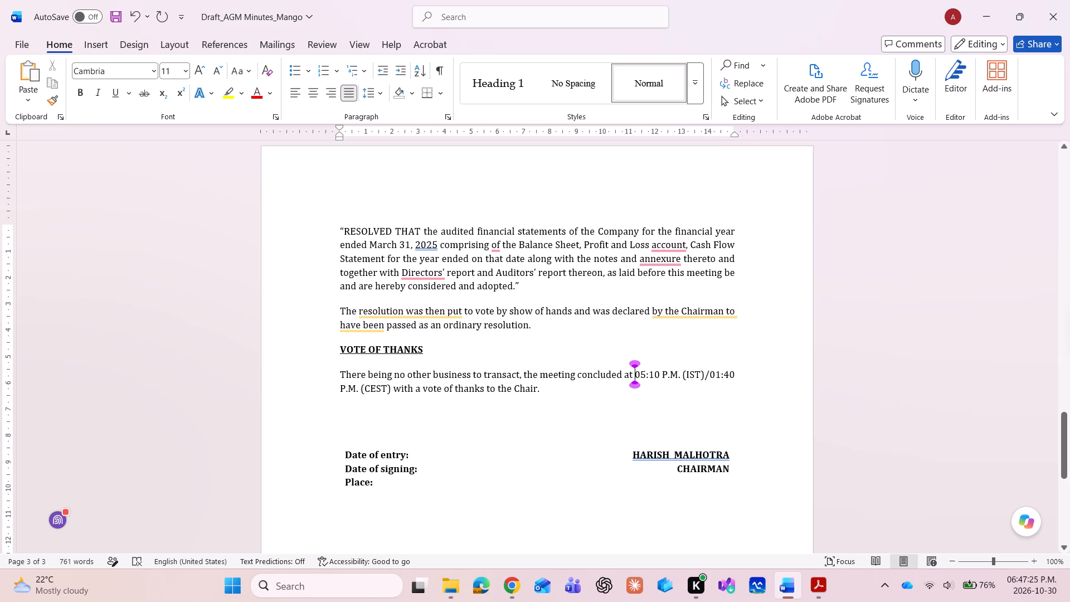
key("Right")
key("Right")
key("BackSpace")
key("6")
Change the meeting's CEST conclusion time in the Vote of Thanks paragraph to 02:40 P.M.
key("Right")
key("Right")
key("Right")
key("Right")
key("Right")
key("Right")
key("Right")
key("Right")
key("Right")
key("Right")
key("Right")
key("Right")
key("Right")
key("Right")
key("Right")
key("Right")
key("Right")
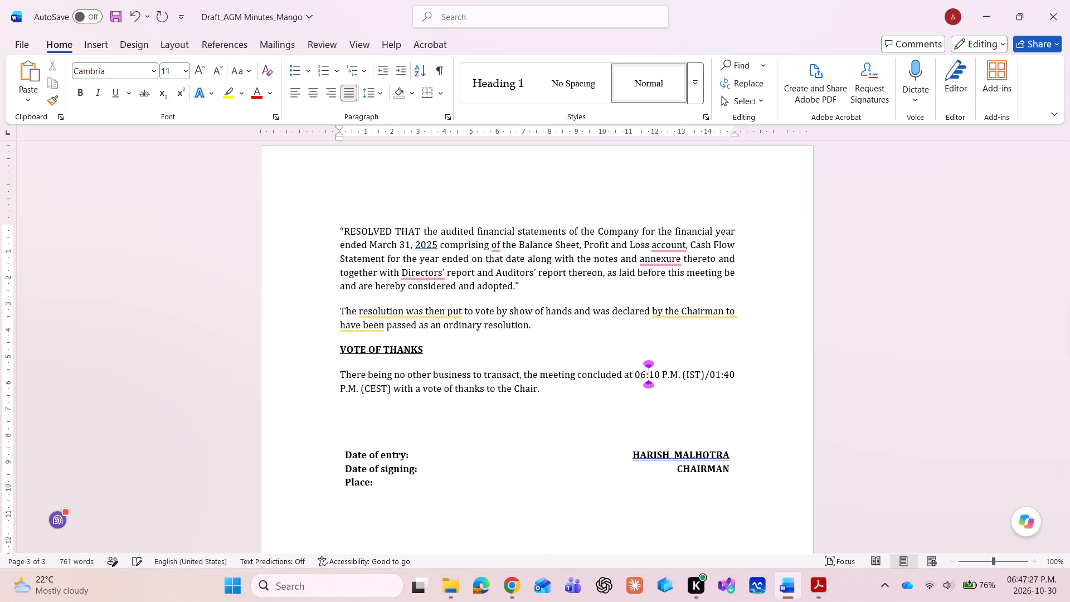
key("Left")
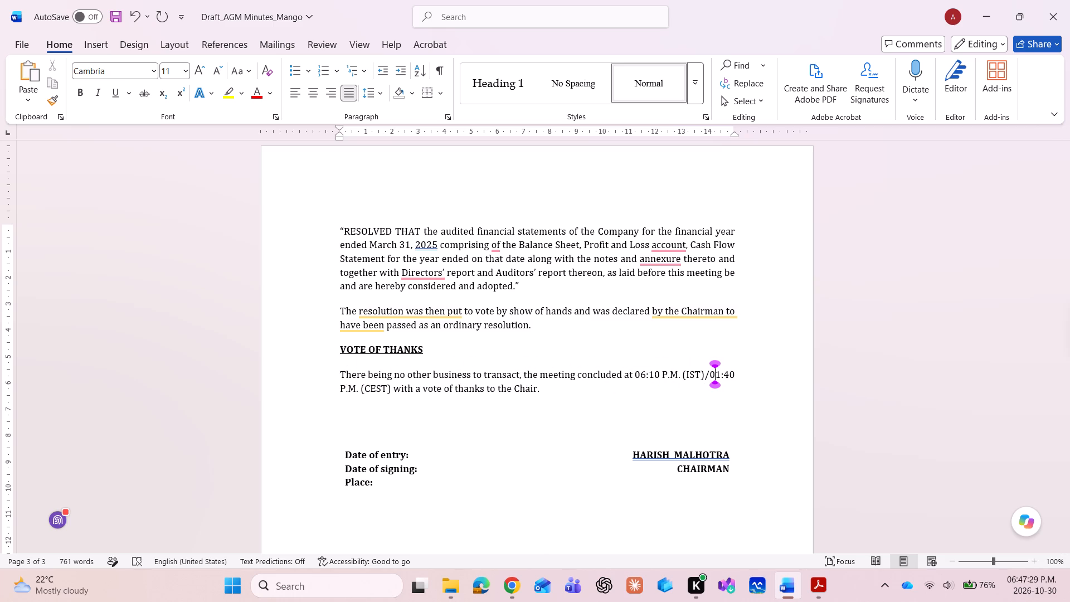
key("Right")
key("BackSpace")
key("2")
Highlight the conclusion times "06:10 P.M. (IST)/02:40 P.M. (CEST)" in the Vote of Thanks paragraph in yellow.
key("Left")
key("Left")
key("Left")
key("Left")
key("Left")
key("Left")
key("Left")
key("Left")
key("Left")
key("Left")
key("Left")
key("Left")
key("Left")
key("Left")
key("Left")
key("Left")
key("Left")
key("Left")
key("Left")
key("shift+Right")
key("shift+Right")
key("shift+Right")
key("shift+Right")
key("shift+Right")
key("shift+Right")
key("shift+Right")
key("shift+Right")
key("shift+Right")
key("shift+Right")
key("shift+Right")
key("shift+Right")
key("shift+Right")
key("shift+Right")
key("shift+Right")
key("shift+Right")
key("shift+Right")
key("shift+Right")
key("shift+Right")
key("shift+Right")
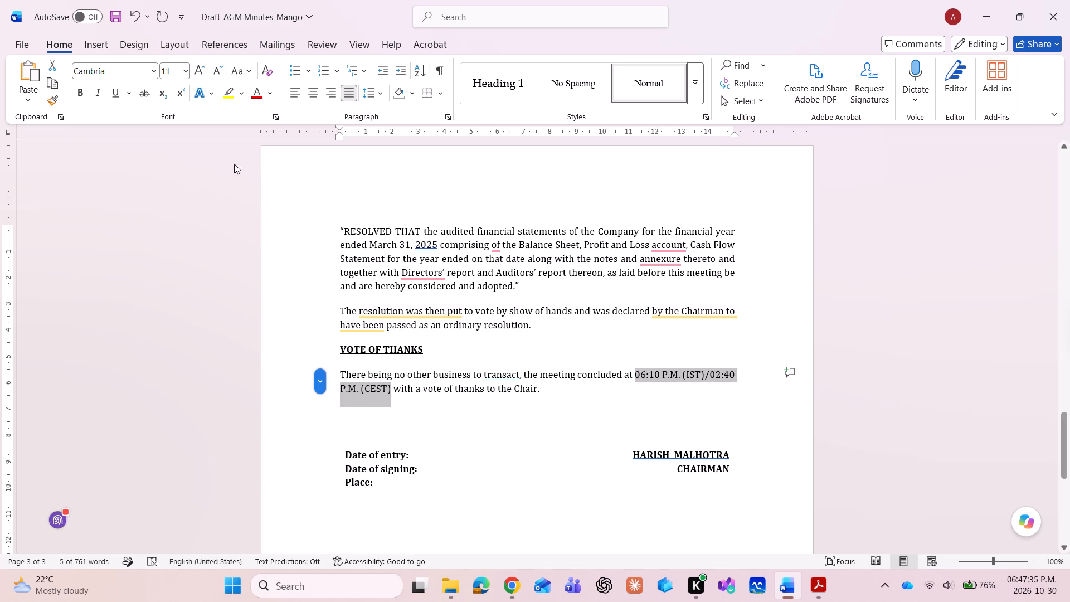
left_click(226, 91)
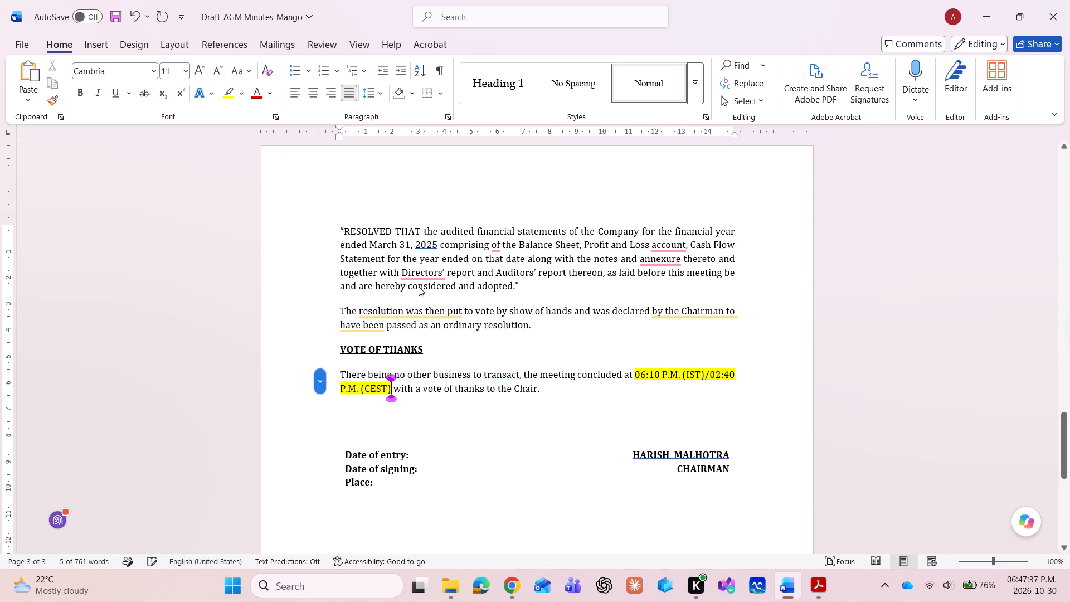
left_click(443, 342)
left_click(446, 352)
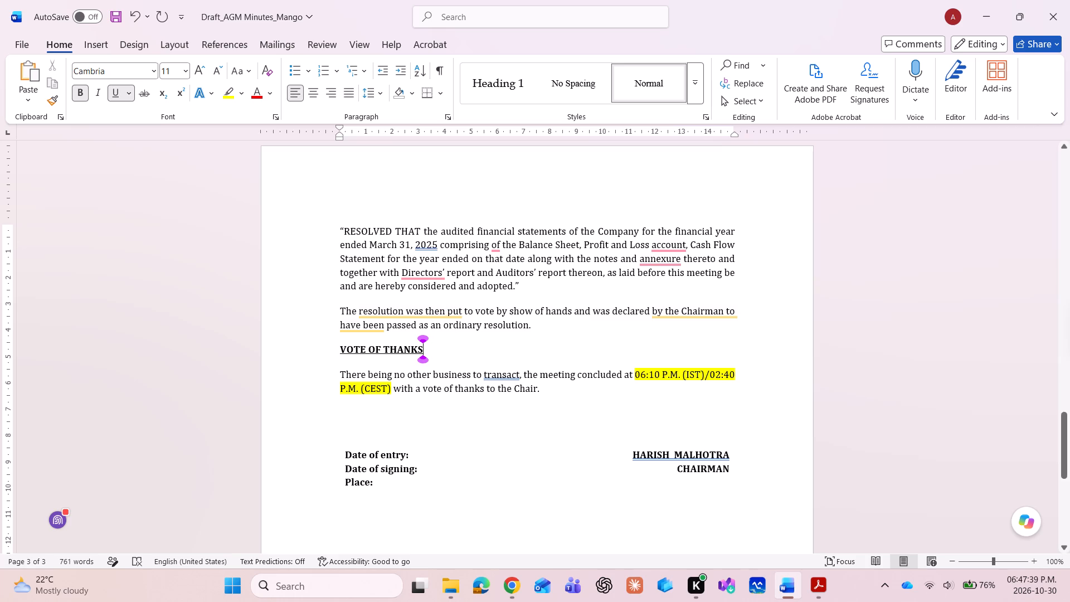
Save the draft AGM minutes document.
key("ctrl+s")
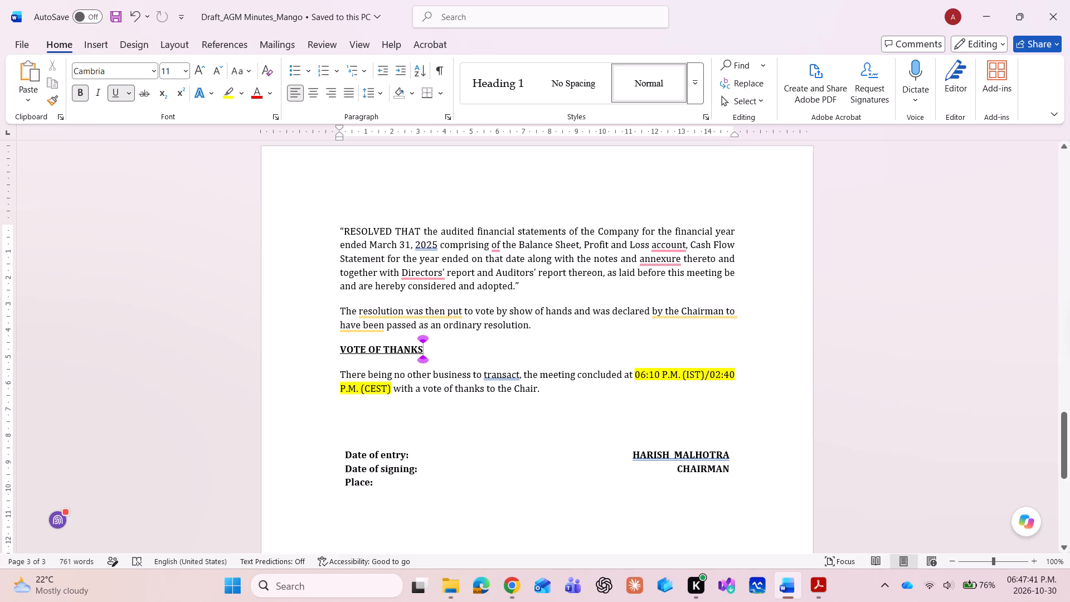
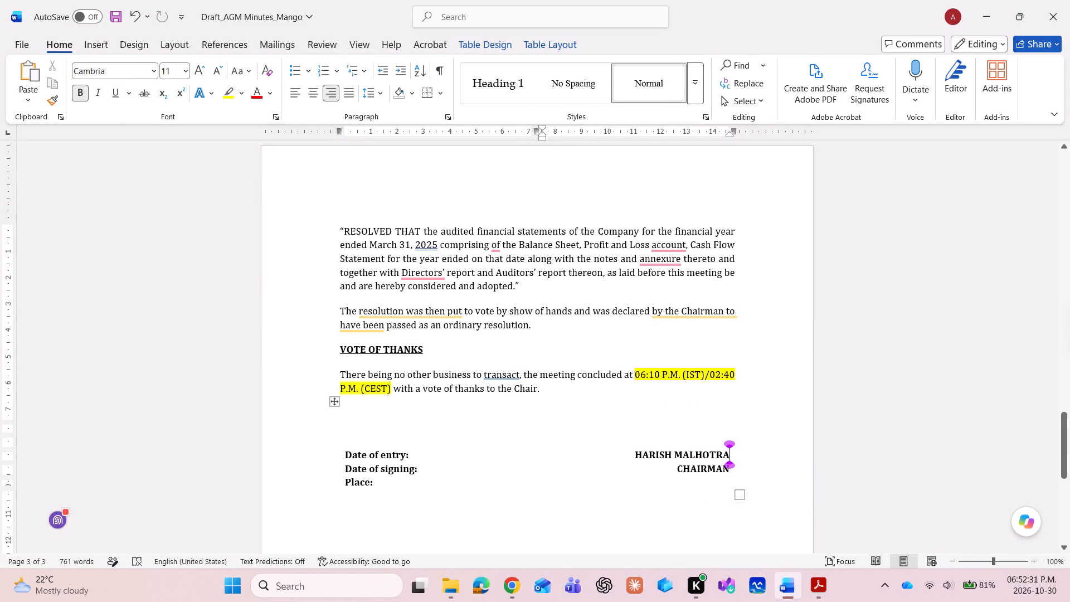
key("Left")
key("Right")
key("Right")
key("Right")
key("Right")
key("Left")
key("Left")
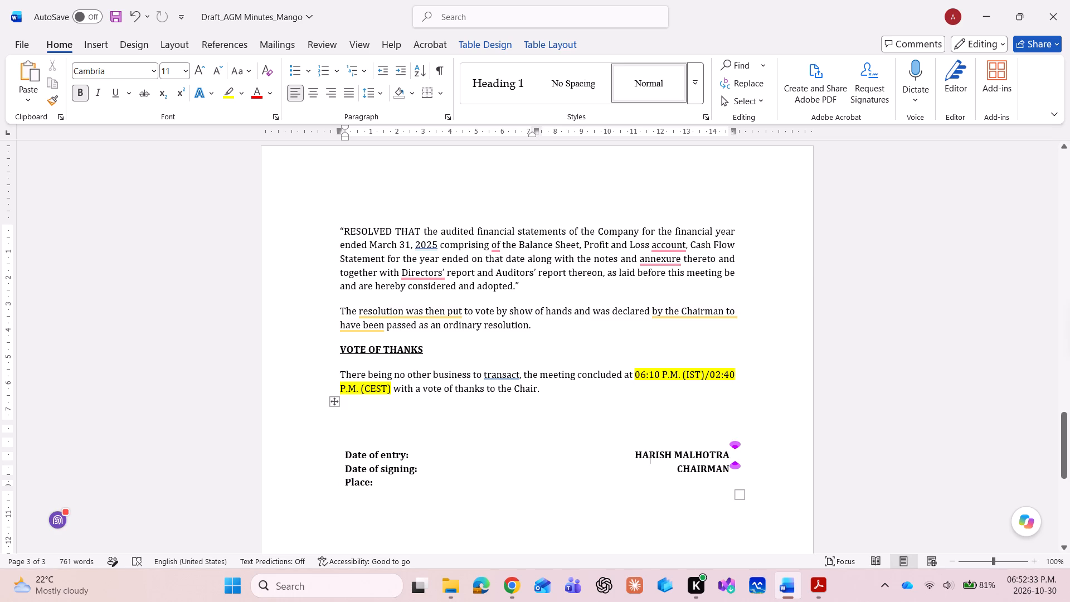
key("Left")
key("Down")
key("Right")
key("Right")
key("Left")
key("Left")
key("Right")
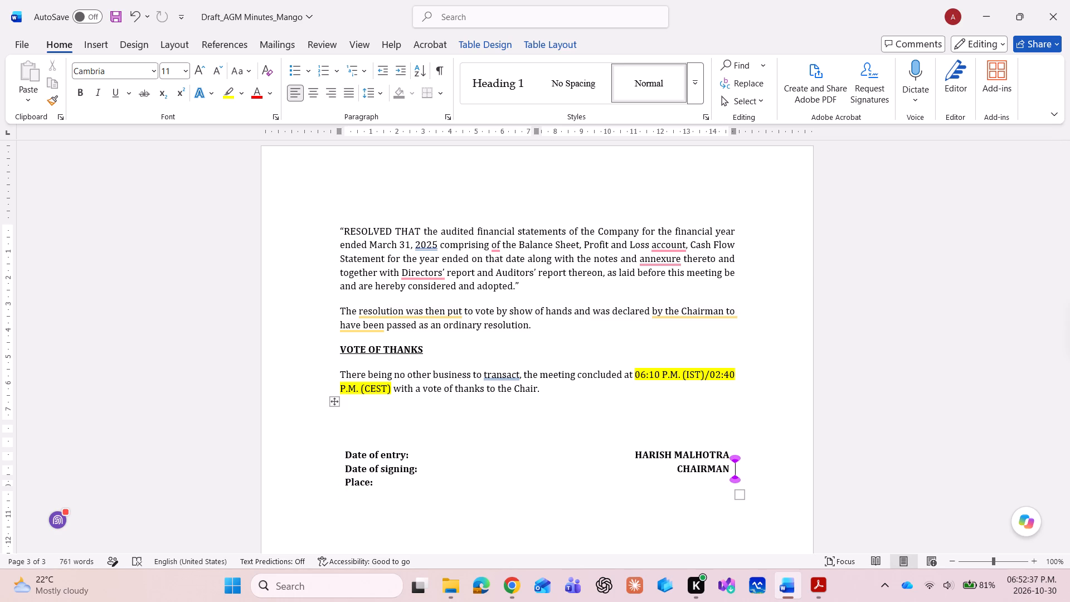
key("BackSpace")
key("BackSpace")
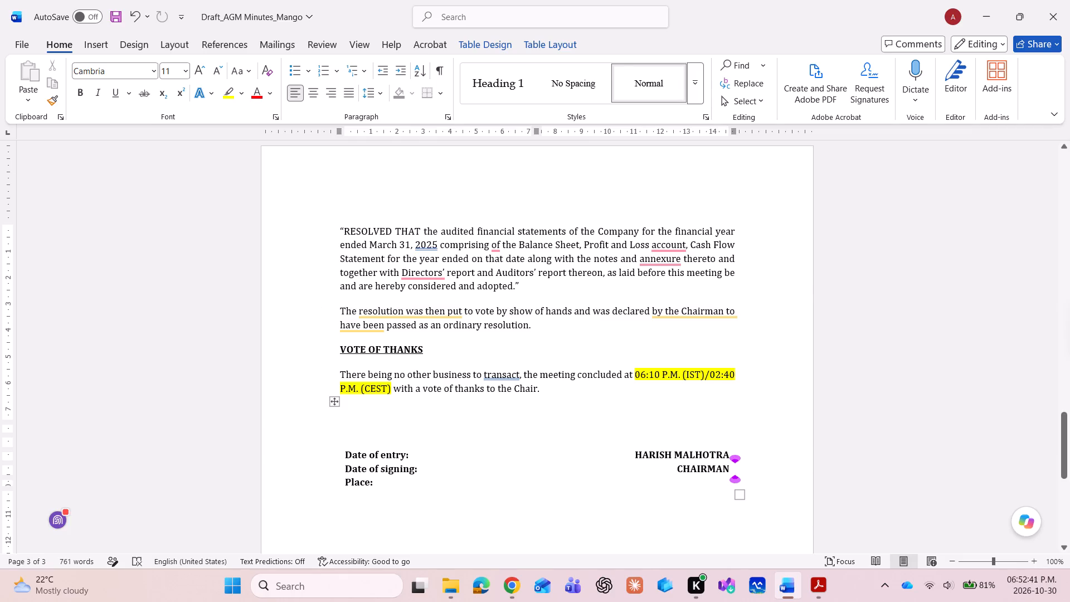
In the signed AGM notice PDF, copy the Item No. 1 title from "TO CONSIDER AND ADOPT" through "MARCH 31, 2026.".
scroll(557, 296, "up", 9)
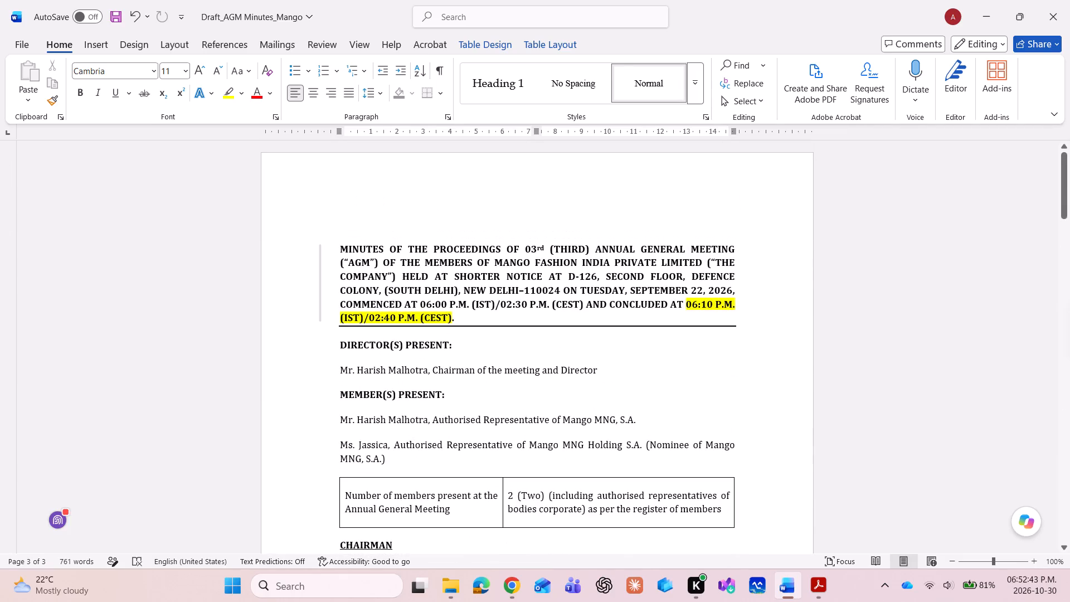
left_click(472, 339)
scroll(472, 339, "down", 9)
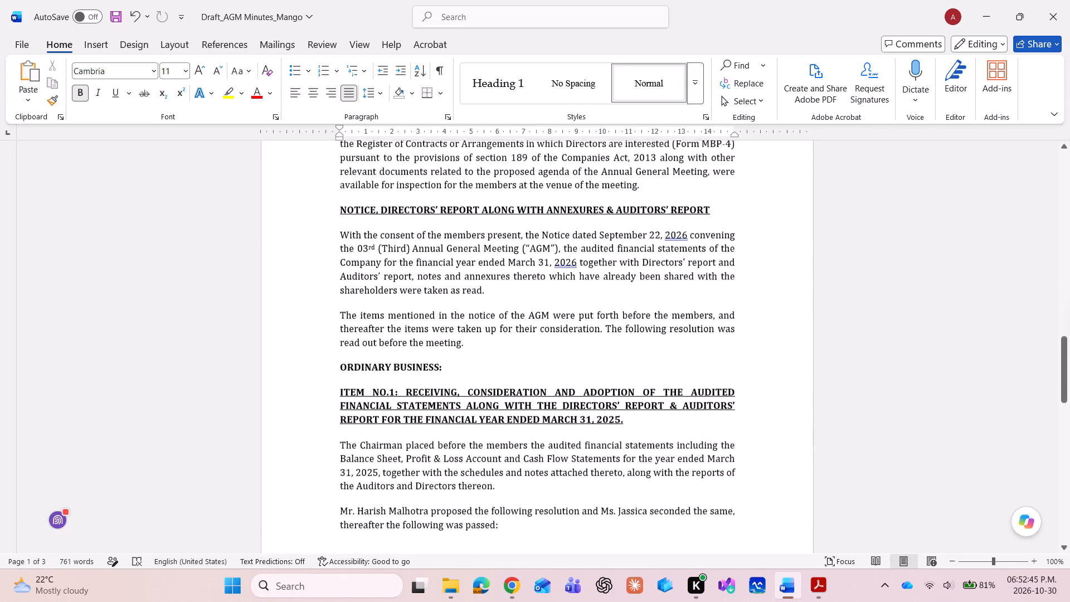
key("alt+Tab")
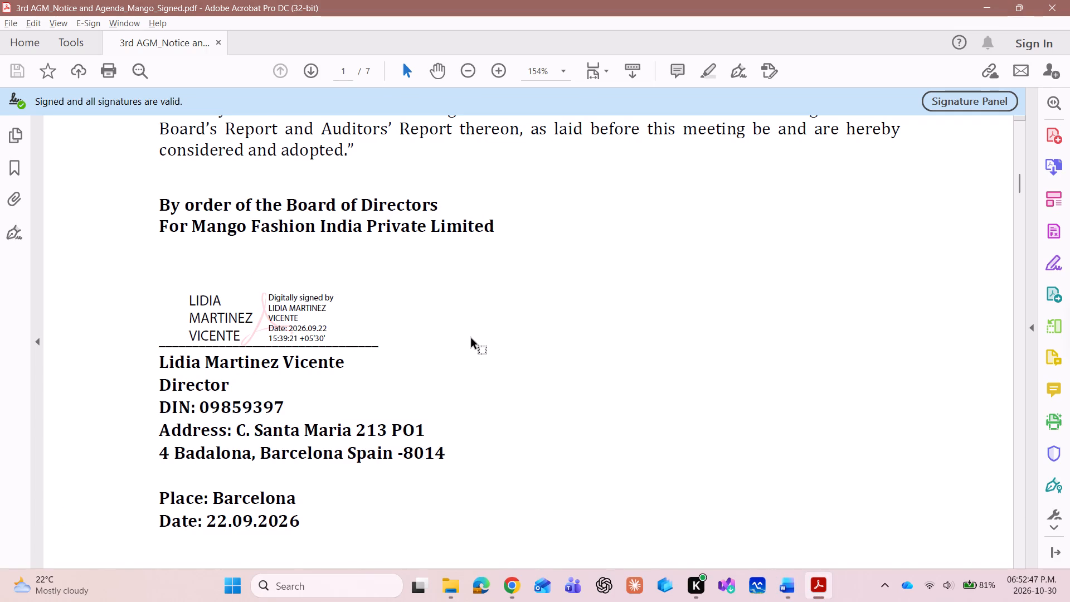
scroll(472, 339, "up", 9)
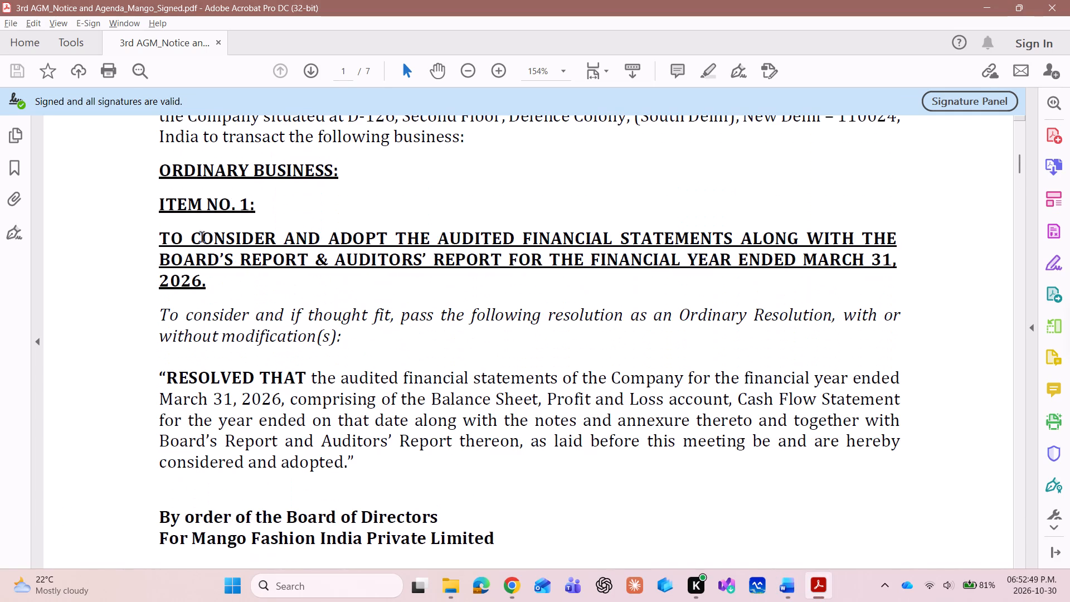
left_click(158, 235)
key("shift+Down")
key("shift+Down")
key("shift+Down")
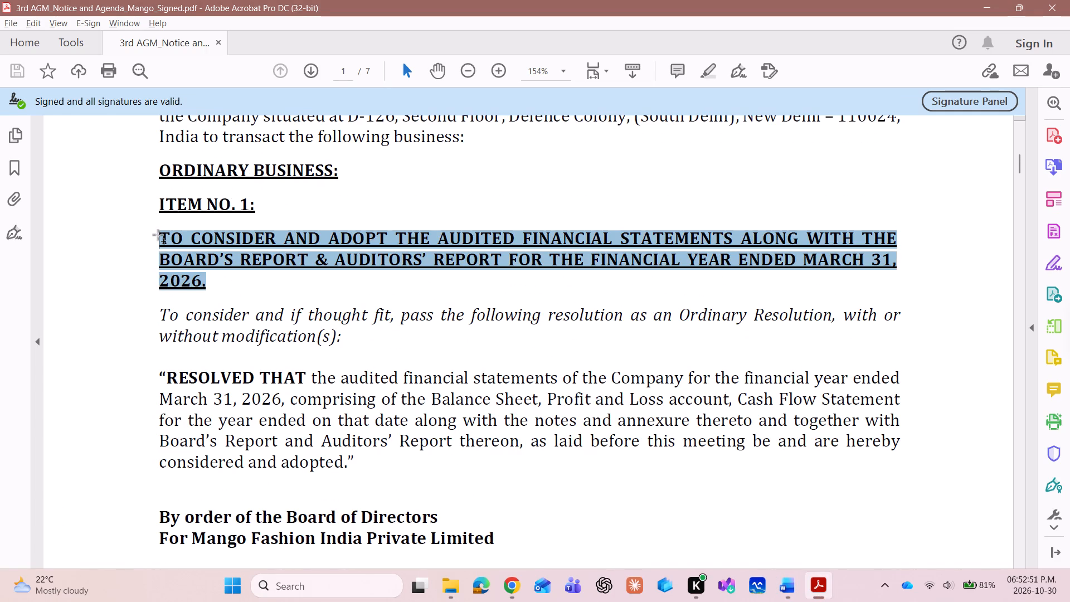
key("ctrl+c")
key("alt+Tab")
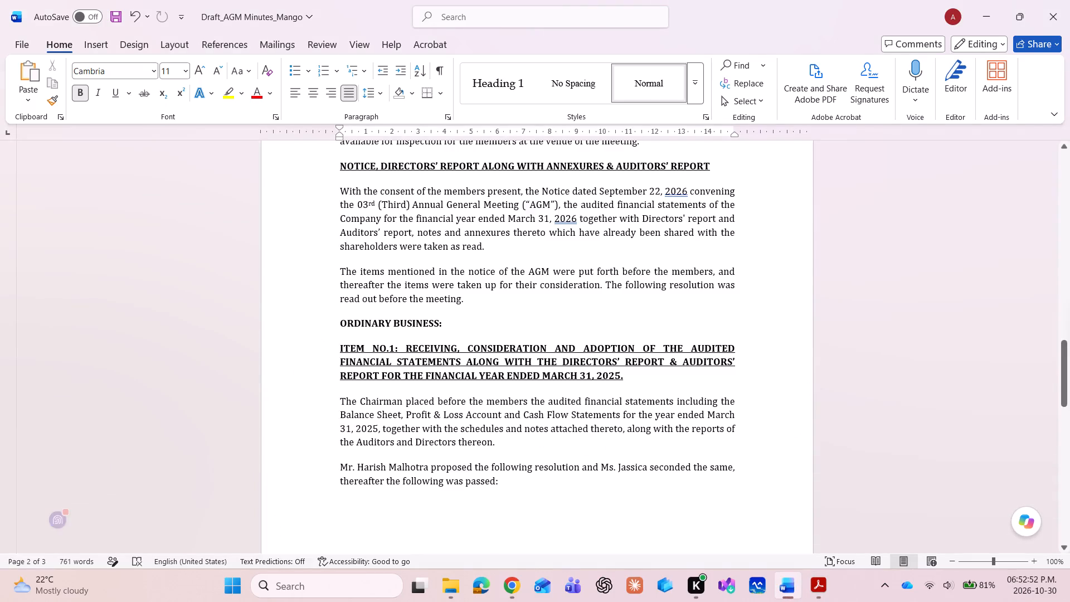
key("alt+Tab")
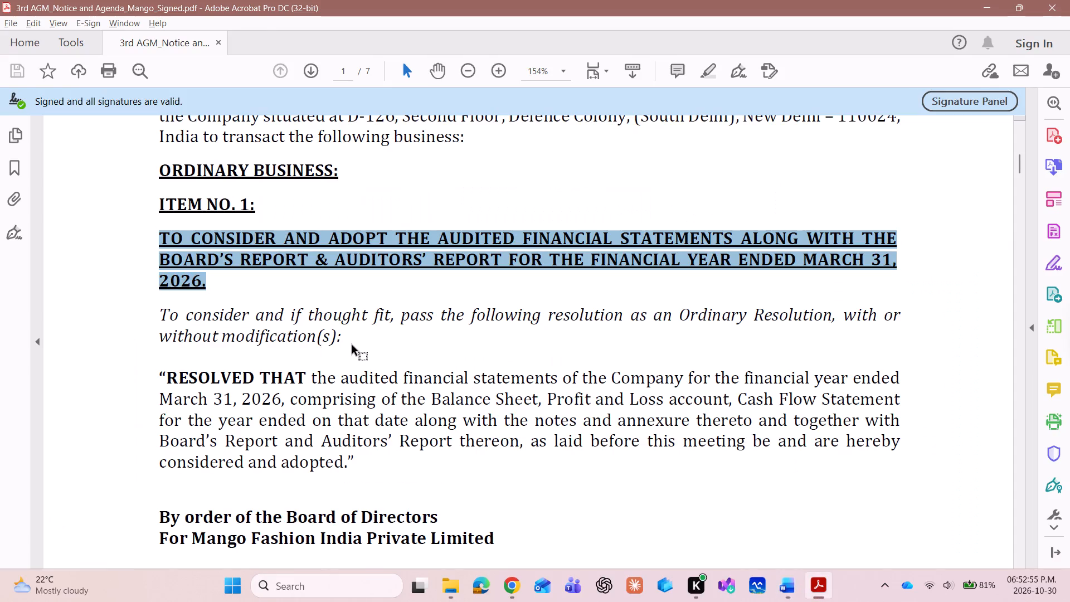
key("alt+Tab")
In the draft minutes, replace the title text after "ITEM NO.1:" with the copied notice title, pasted as text only.
left_click(406, 348)
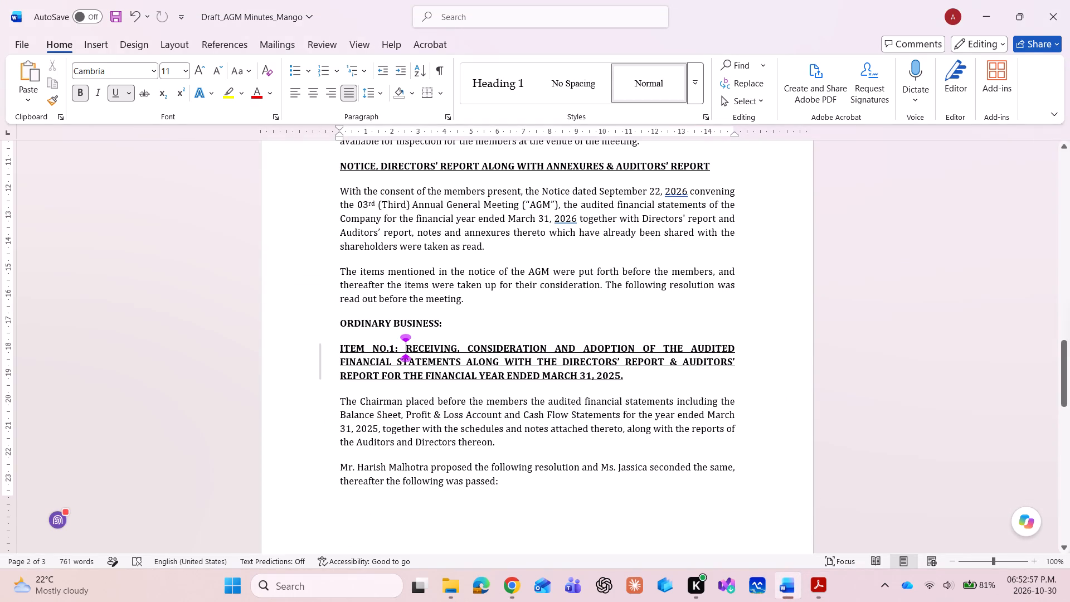
key("shift+Down")
key("shift+Down")
key("shift+Down")
key("shift+Left")
key("shift+Left")
key("shift+Left")
key("shift+Left")
key("shift+Left")
key("shift+Left")
key("shift+Left")
key("shift+Left")
key("shift+Left")
key("shift+Left")
key("shift+Left")
key("shift+Left")
key("shift+Left")
key("shift+Left")
key("shift+Left")
key("shift+Left")
key("shift+Left")
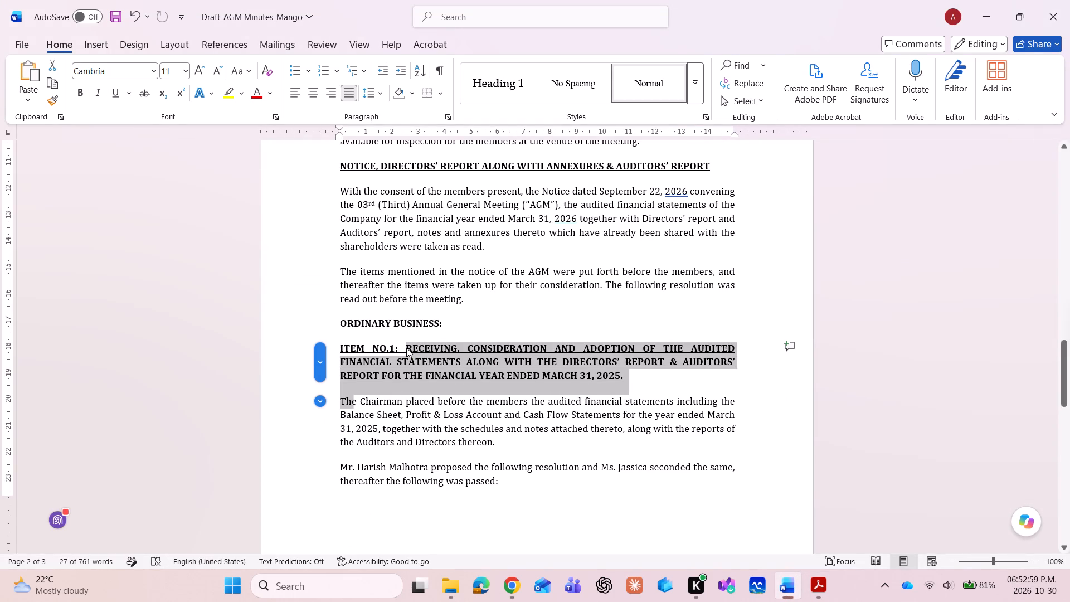
key("shift+Right")
key("shift+Right")
key("shift+Right")
key("shift+Right")
key("shift+Left")
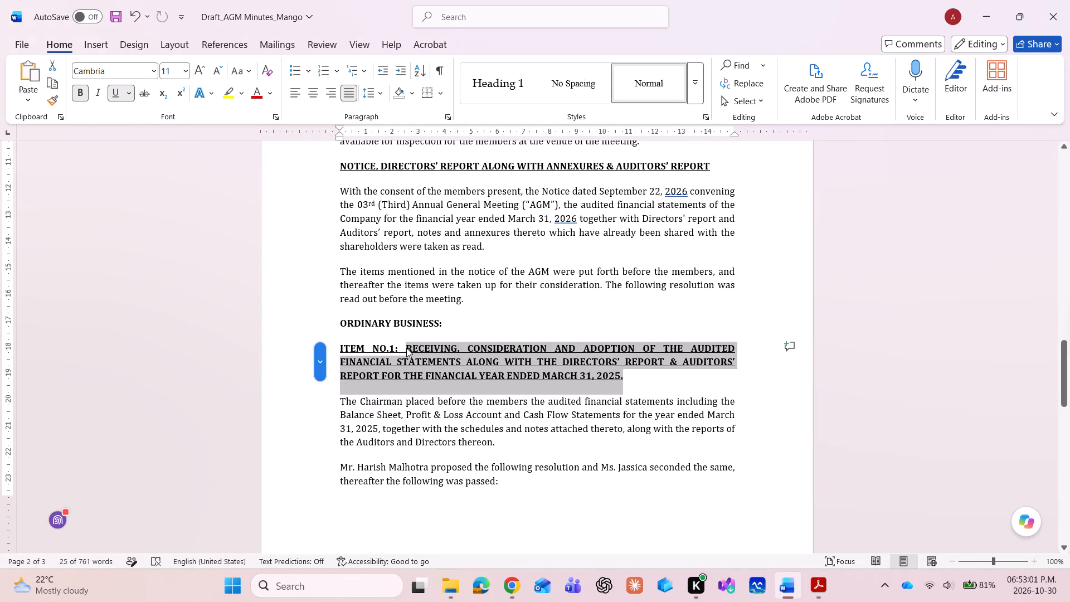
key("ctrl+v")
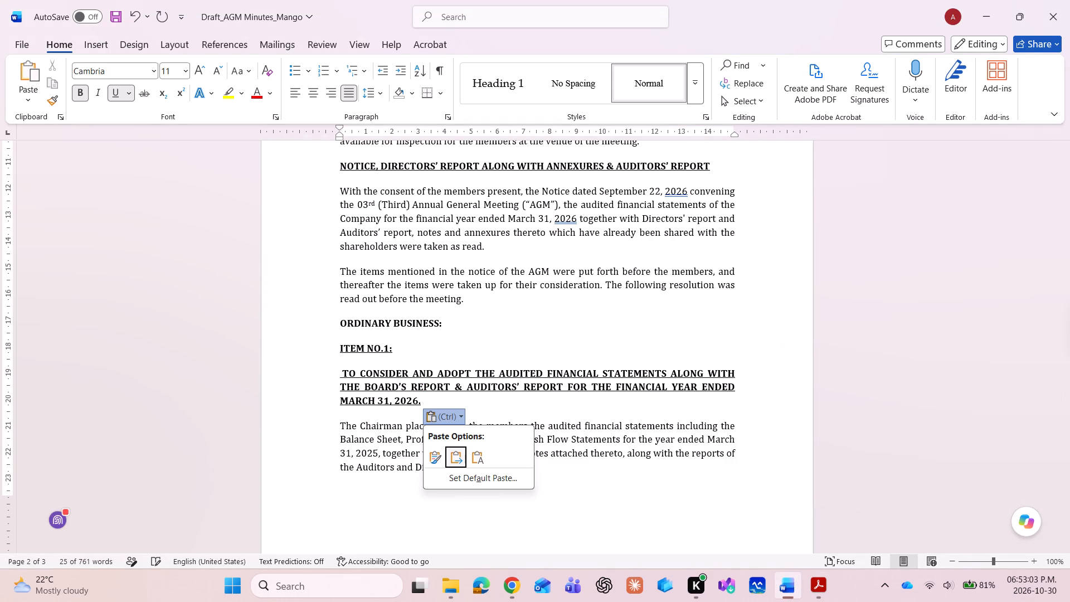
key("Right")
key("Return")
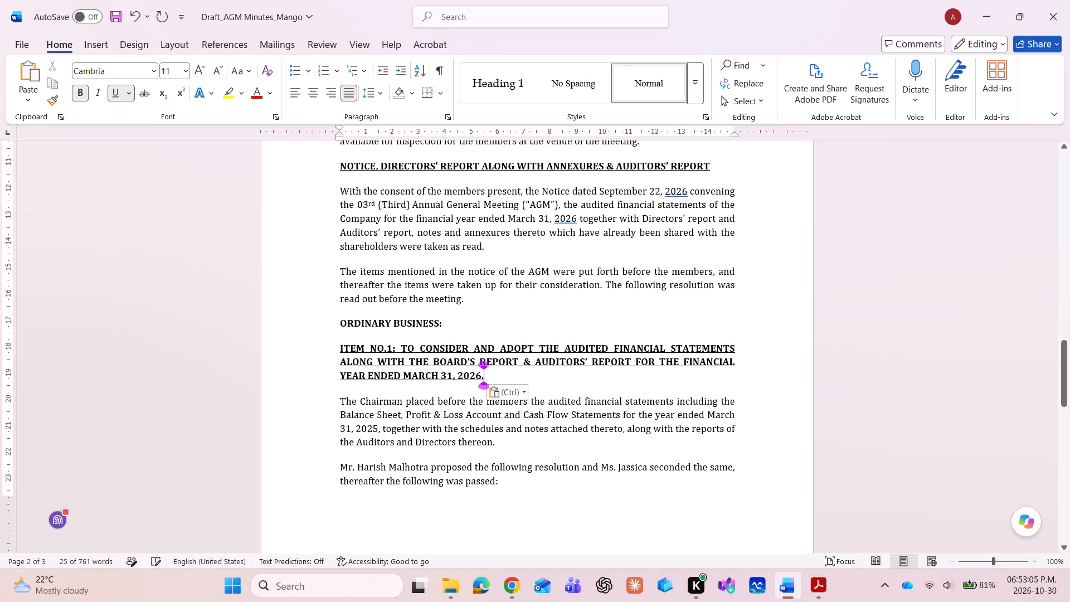
key("Right")
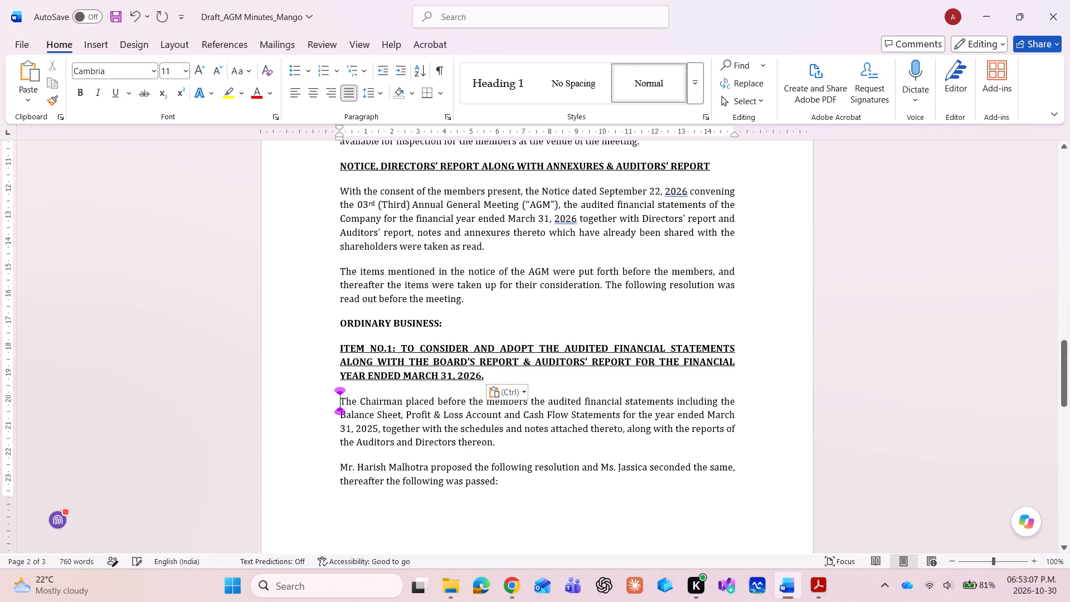
Copy the full "RESOLVED THAT" resolution paragraph on adopting the audited financial statements from the signed notice PDF.
key("alt+Tab")
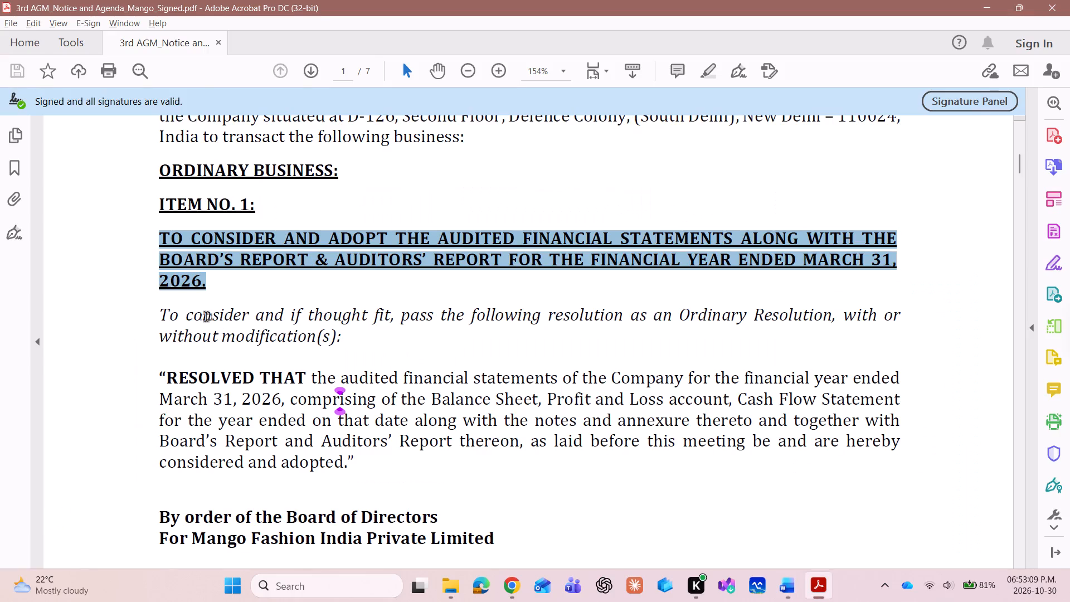
key("alt+Tab")
scroll(207, 318, "down", 5)
scroll(207, 318, "up", 1)
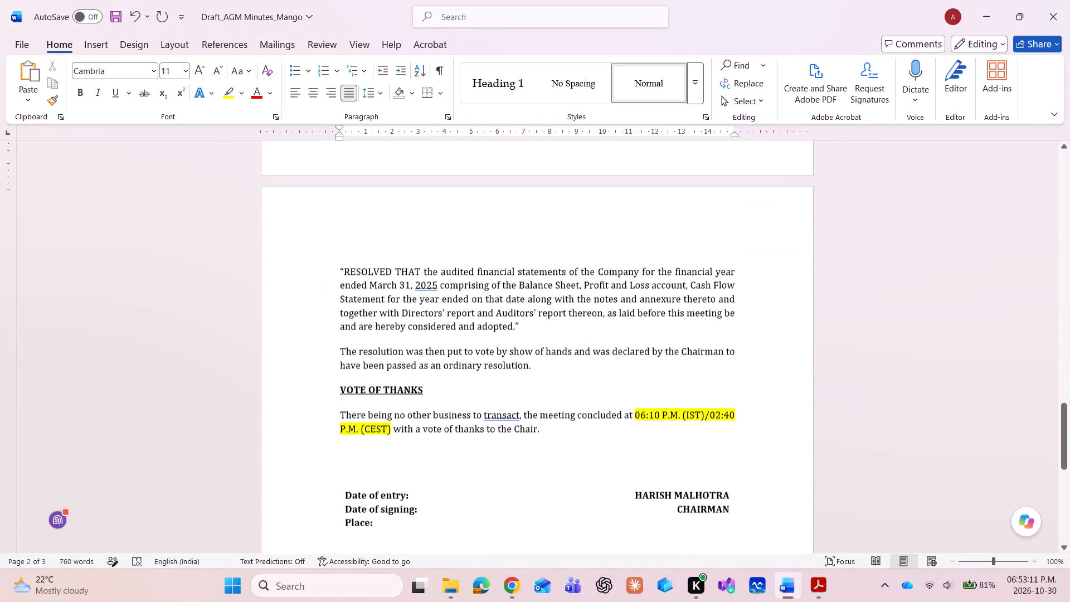
scroll(207, 318, "up", 1)
key("alt+Tab")
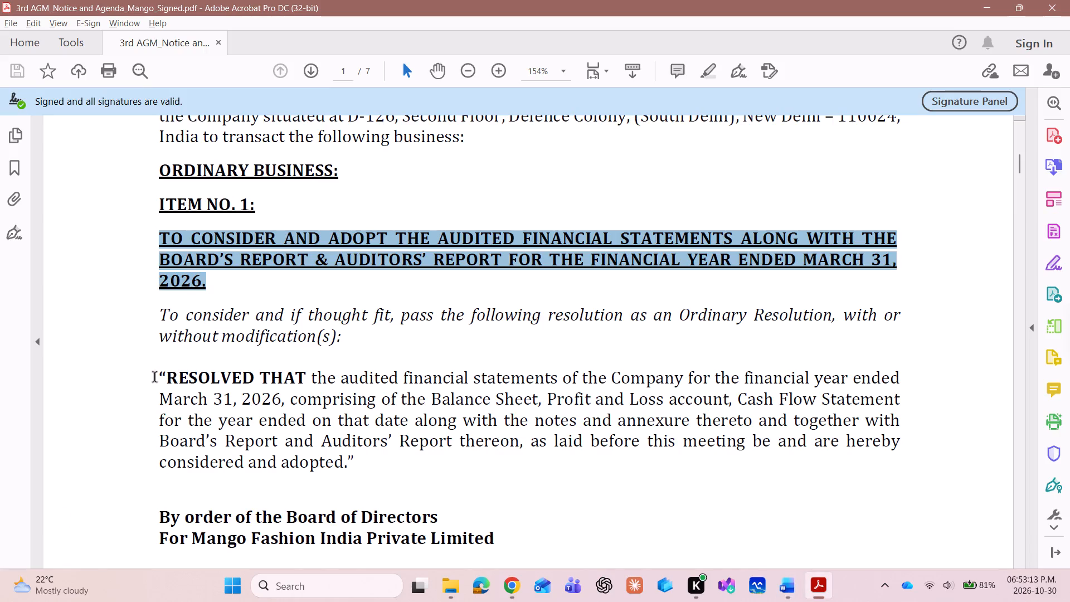
left_click(155, 378)
key("shift+Down")
key("shift+Down")
key("shift+Down")
key("shift+Down")
key("shift+Down")
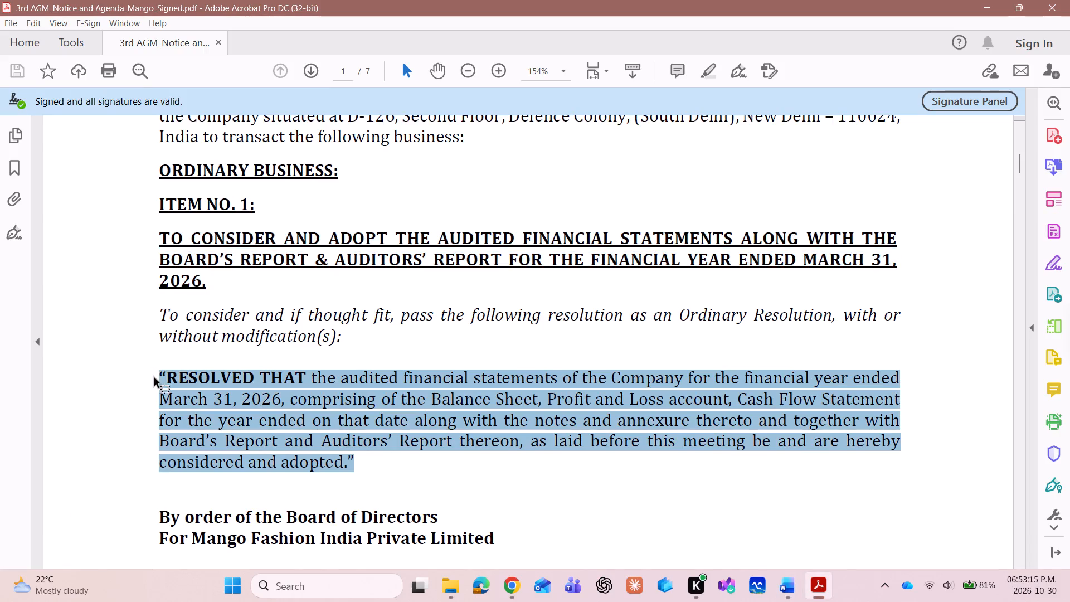
key("ctrl+c")
key("ctrl+c")
key("alt+Tab")
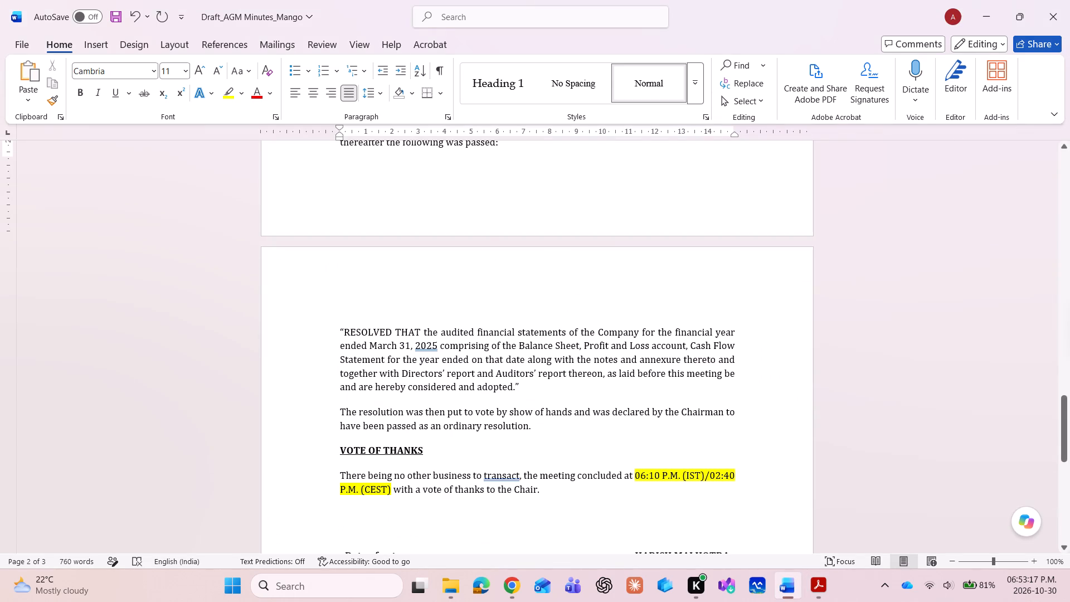
Replace the "RESOLVED THAT" paragraph on the last page of the draft minutes with the copied resolution, pasted as text only.
left_click(335, 333)
key("shift+Down")
key("shift+Down")
key("shift+Down")
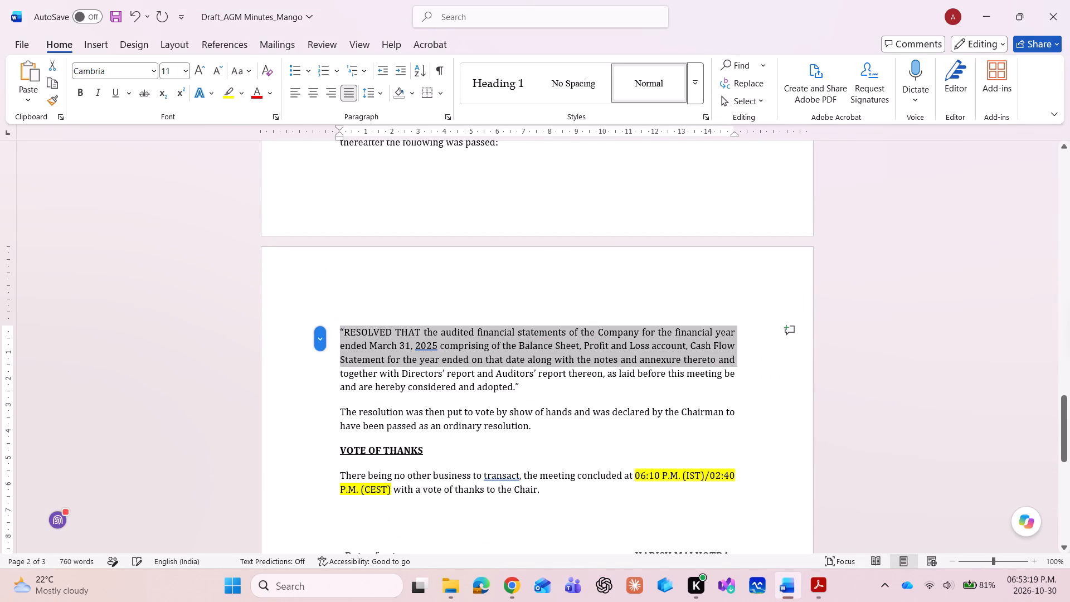
key("shift+Down")
key("shift+Down")
key("shift+Left")
key("ctrl+v")
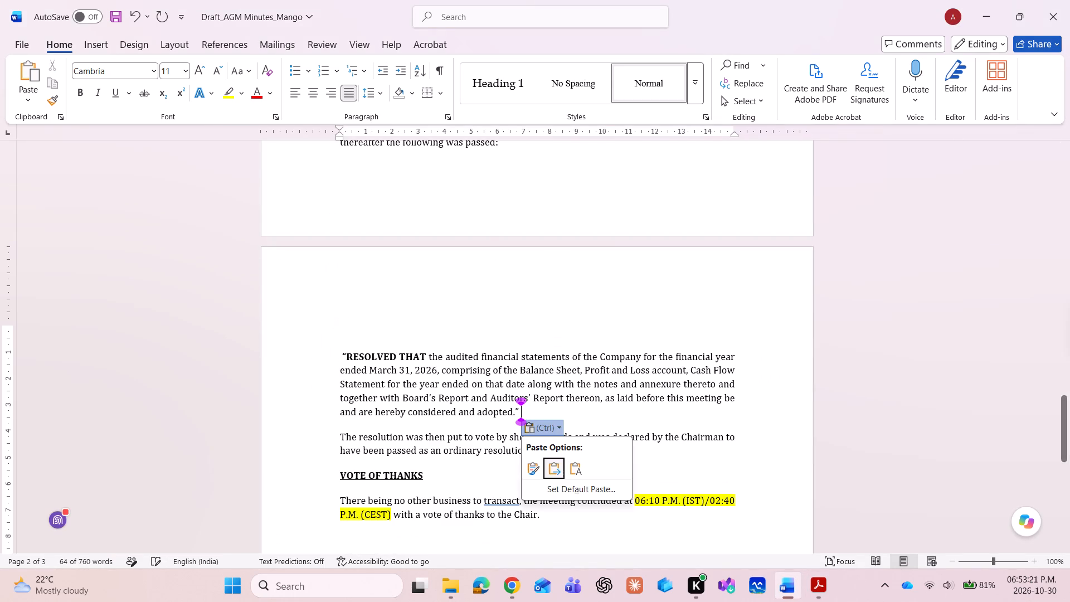
key("Left")
key("Left")
key("Return")
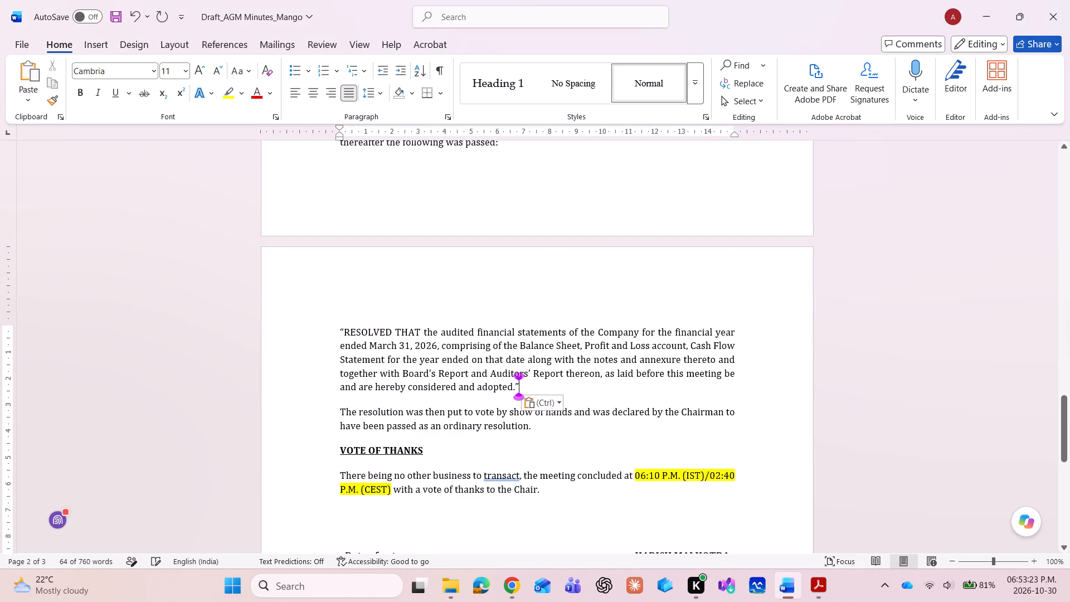
key("Right")
Make the opening quotation mark and the words "RESOLVED THAT" bold in the replaced resolution paragraph.
key("Up")
key("Up")
key("Up")
key("Up")
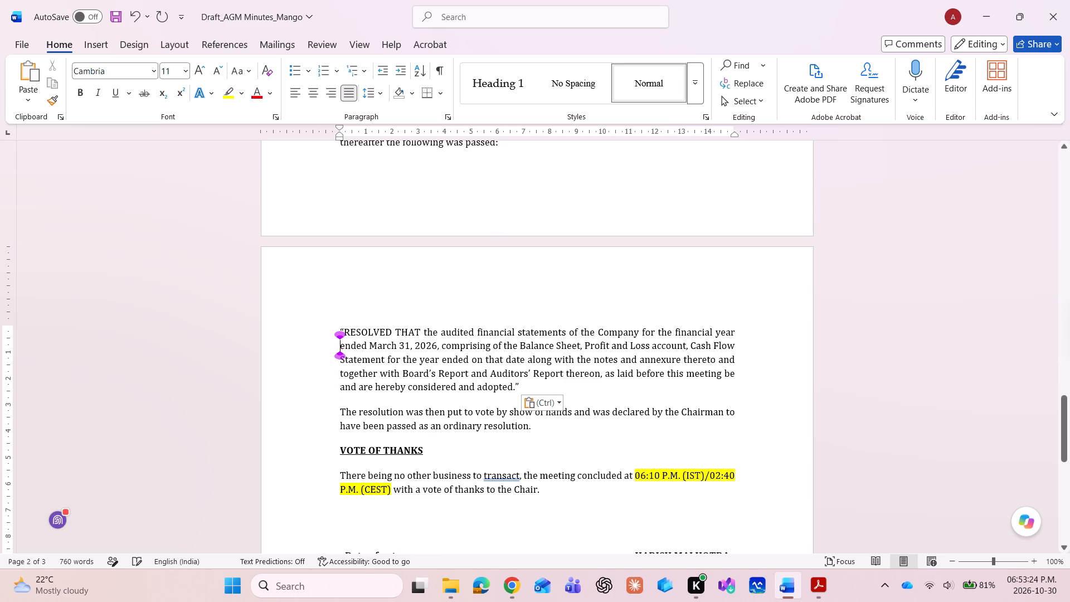
key("Up")
key("shift+Right")
key("shift+Right")
key("shift+Right")
key("shift+Right")
key("shift+Right")
key("shift+Right")
key("shift+Right")
key("shift+Right")
key("shift+Right")
key("shift+Right")
key("shift+Right")
key("shift+Right")
key("shift+Right")
key("shift+Right")
key("shift+Right")
key("shift+Left")
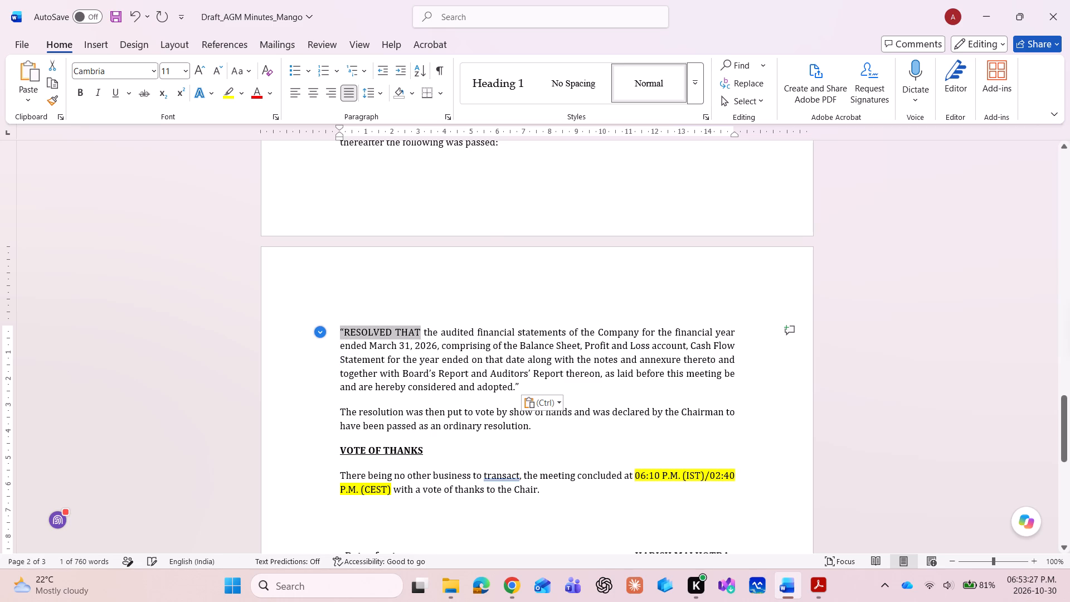
key("ctrl+b")
Make the closing quotation mark after "considered and adopted." bold in the resolution paragraph.
key("Down")
key("Down")
key("Down")
key("Down")
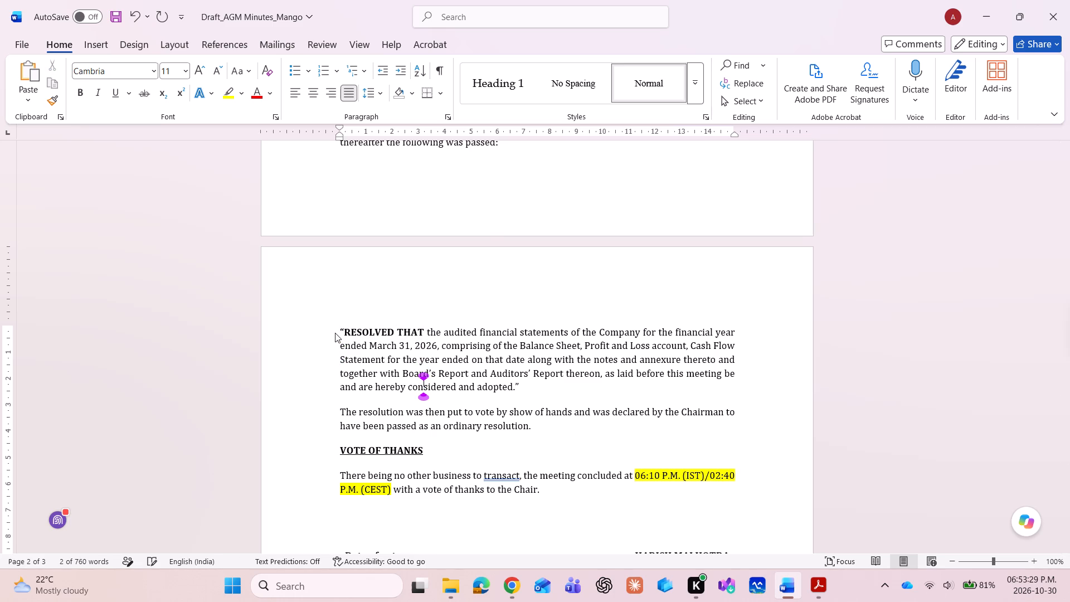
key("Right")
key("Right")
key("Right")
key("Right")
key("Right")
key("Right")
key("Right")
key("Right")
key("Right")
key("Right")
key("Right")
key("Right")
key("Right")
key("Right")
key("Right")
key("Right")
key("Right")
key("Right")
key("Right")
key("Right")
key("Left")
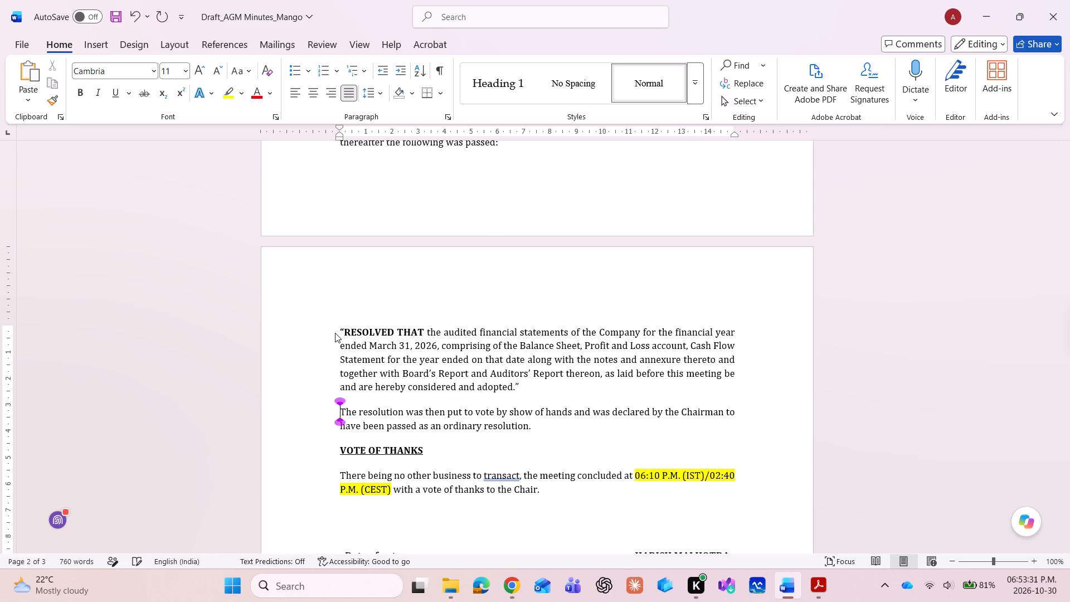
key("Left")
key("shift+Left")
key("ctrl+b")
key("Right")
key("Right")
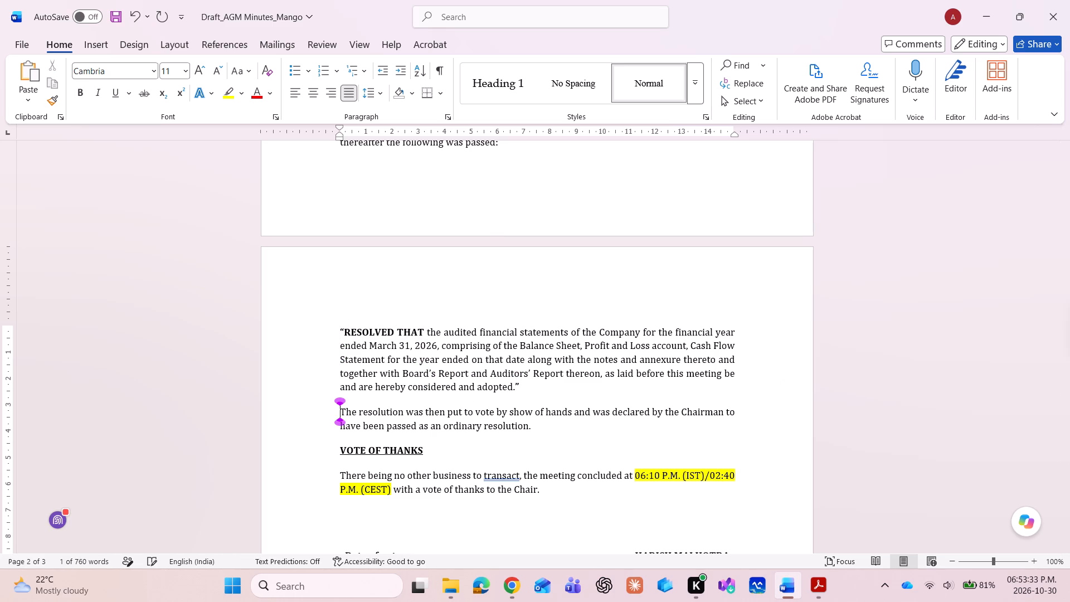
Save the draft AGM minutes document.
key("Up")
key("Up")
key("ctrl+s")
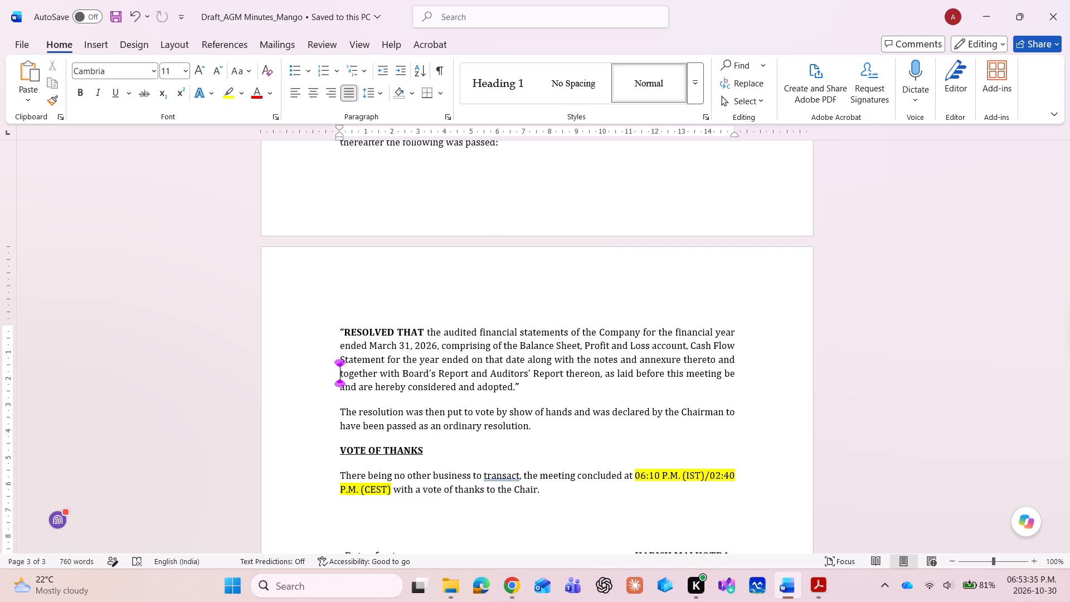
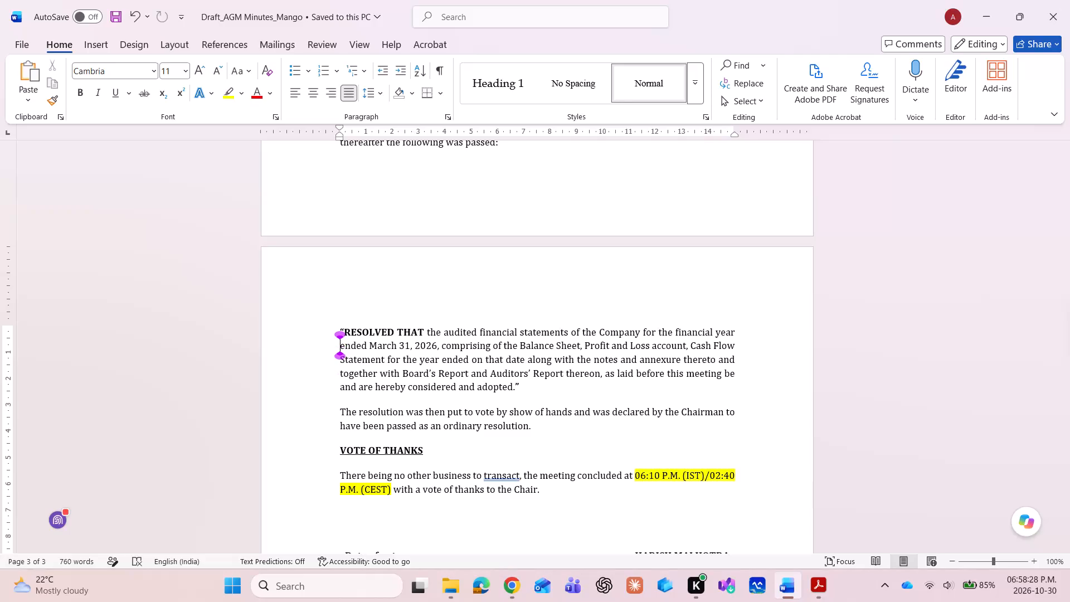
Change the year-end date in the Item No. 1 paragraph beginning "The Chairman placed before the members" to March 31, 2026.
key("Up")
key("Up")
key("Up")
key("Up")
key("Up")
key("Up")
key("Up")
key("Up")
key("Up")
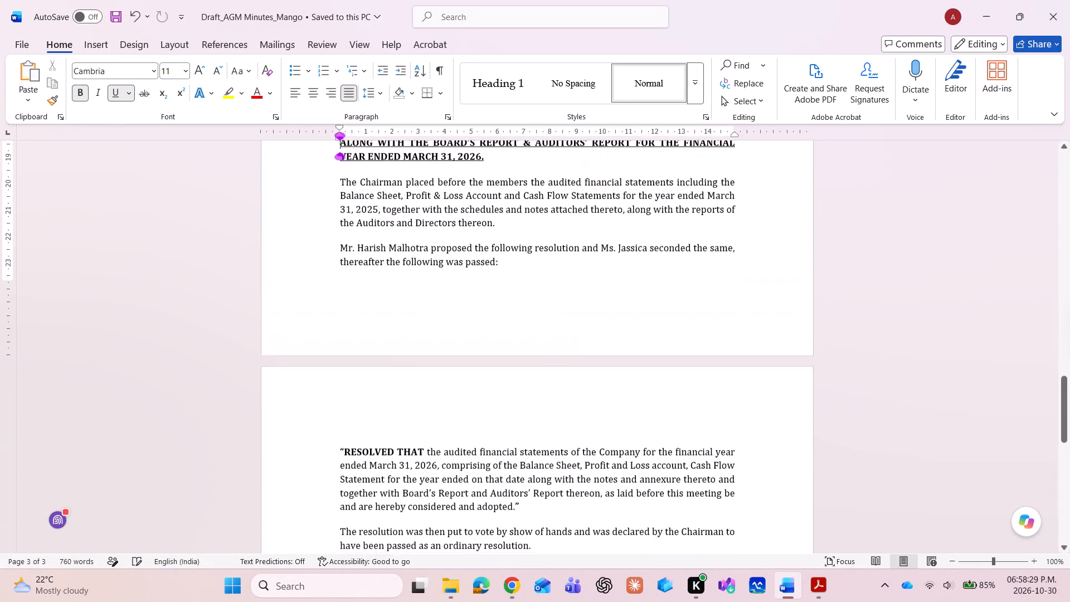
key("Up")
key("Up")
key("Up")
key("Down")
key("Down")
key("Down")
key("Down")
key("Down")
key("Down")
key("Down")
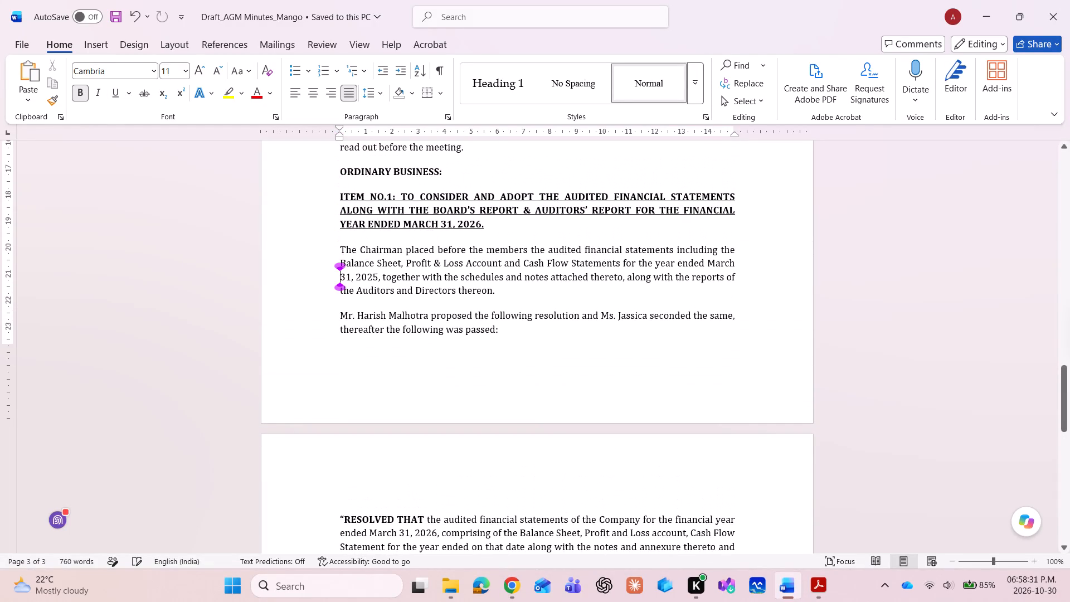
key("Up")
key("Up")
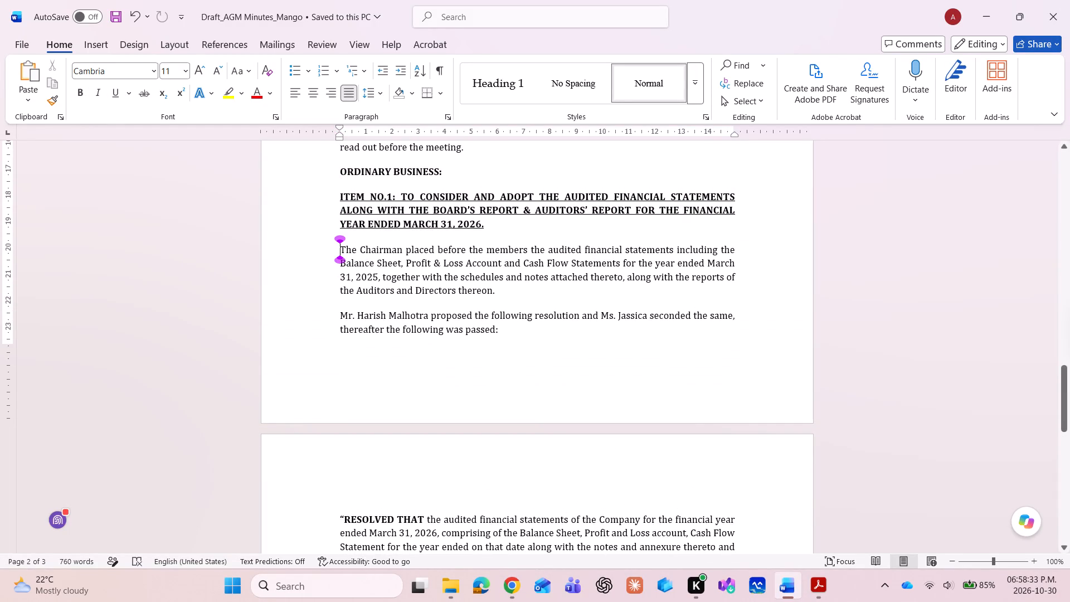
key("Down")
key("Down")
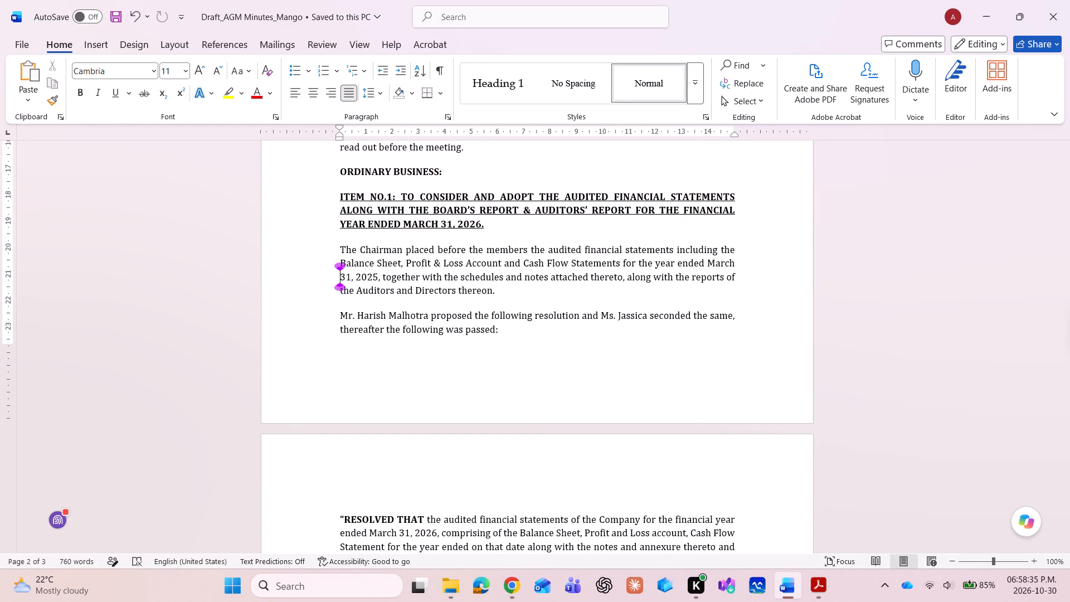
key("Right")
key("Right")
key("Right")
key("Right")
key("Right")
key("Right")
key("Right")
key("Right")
key("Right")
key("Left")
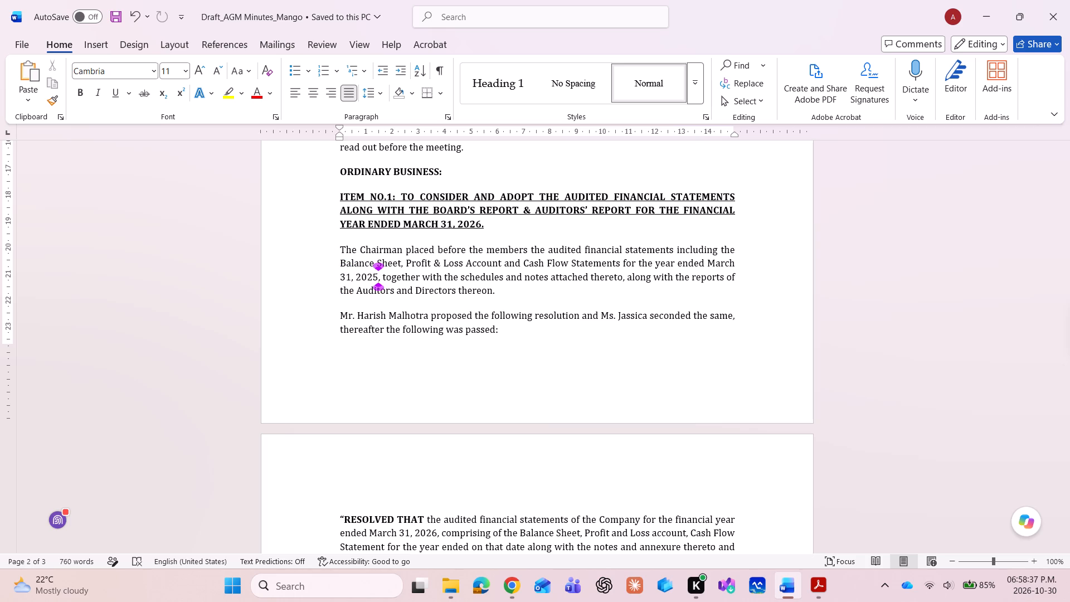
key("BackSpace")
key("6")
Proofread the Item No. 1 paragraphs and the resolution that follows for remaining errors.
key("Up")
key("Up")
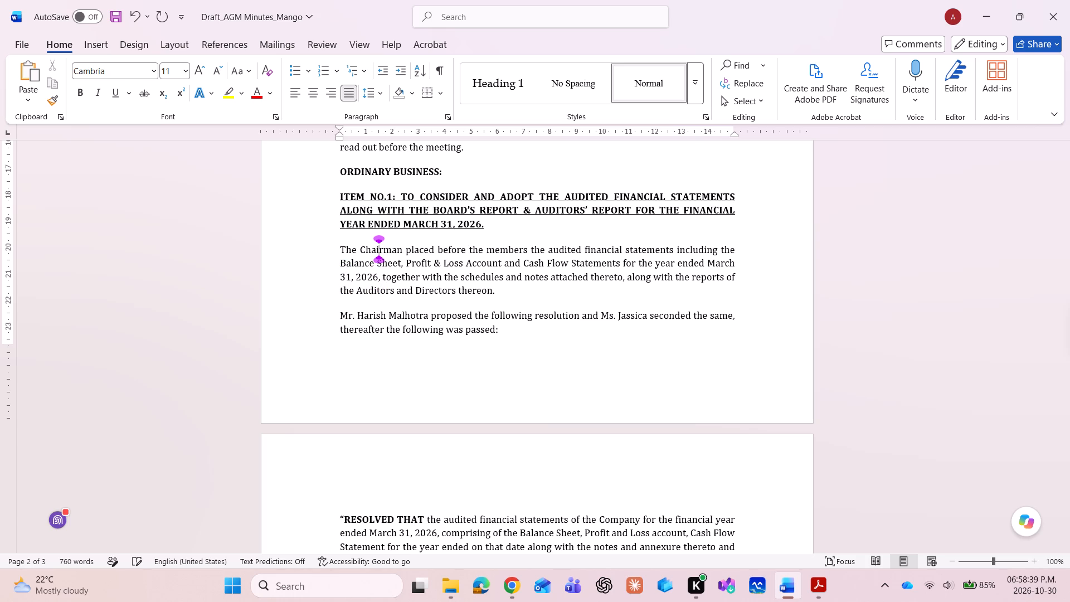
key("Right")
key("Right")
key("Right")
key("Right")
key("Right")
key("Right")
key("Right")
key("Right")
key("Right")
key("Right")
key("Right")
key("Right")
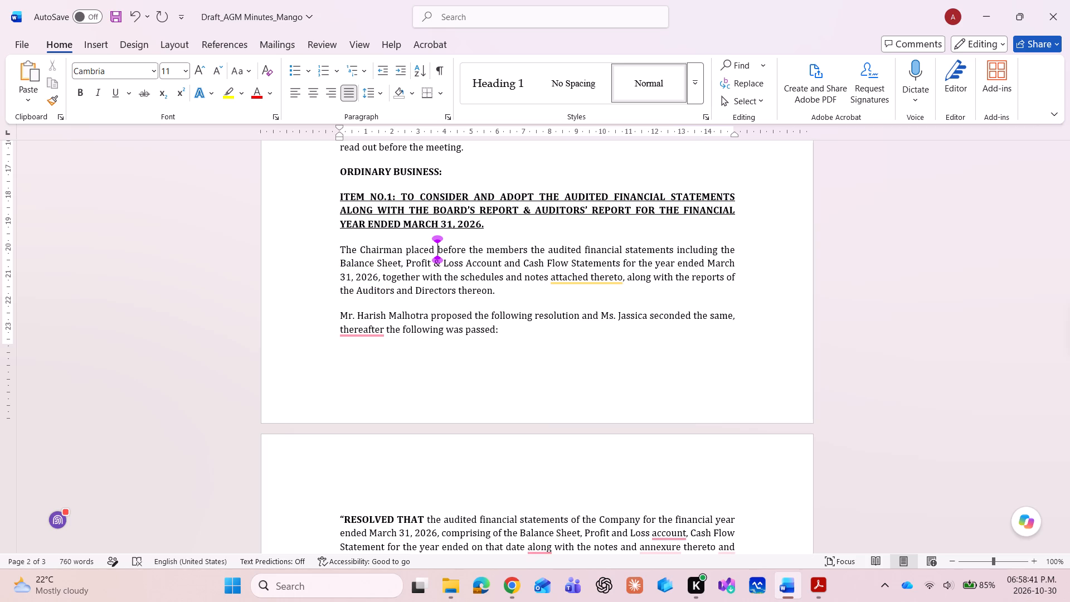
key("Down")
key("Down")
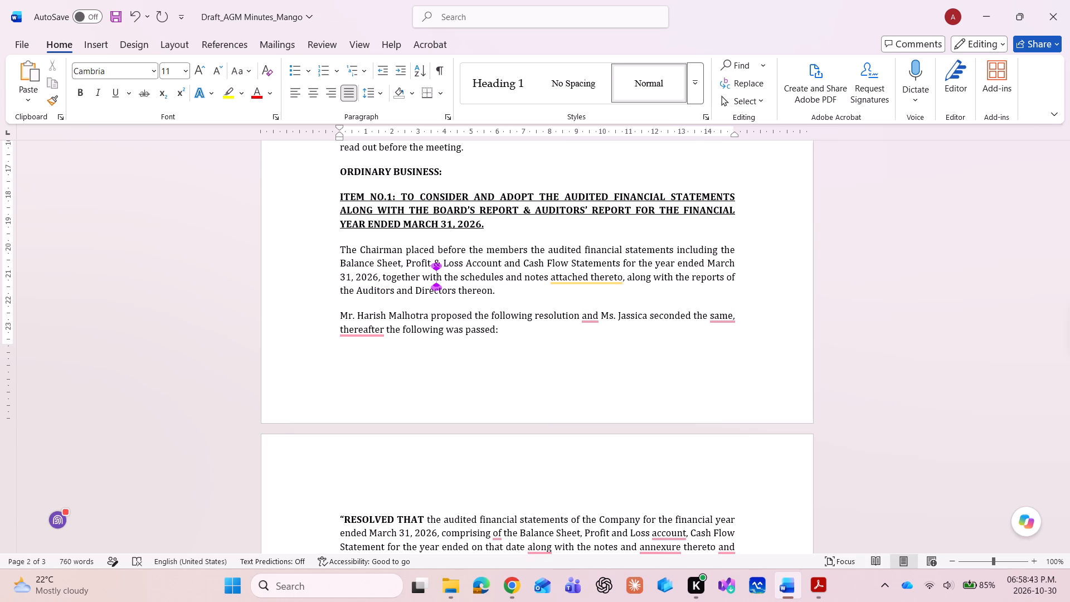
key("Down")
key("Down")
key("Down")
key("Down")
key("Down")
key("Down")
key("Down")
key("Down")
key("Down")
key("Down")
key("Down")
key("Down")
key("Down")
key("Down")
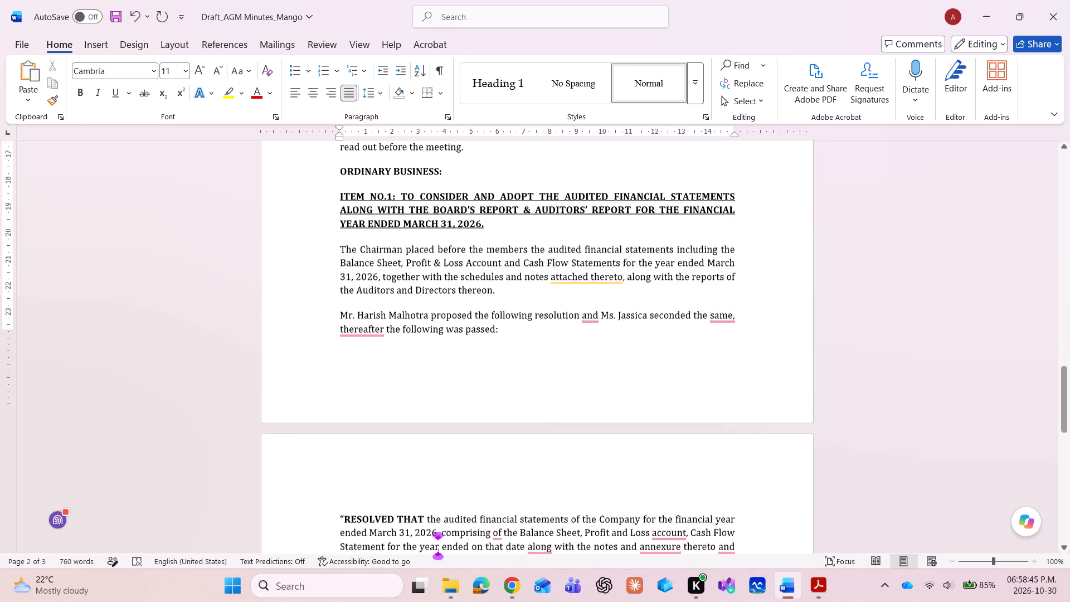
key("Up")
key("Up")
key("Up")
key("Up")
key("Up")
key("Up")
key("Up")
key("Up")
key("Up")
key("Up")
key("Up")
key("Up")
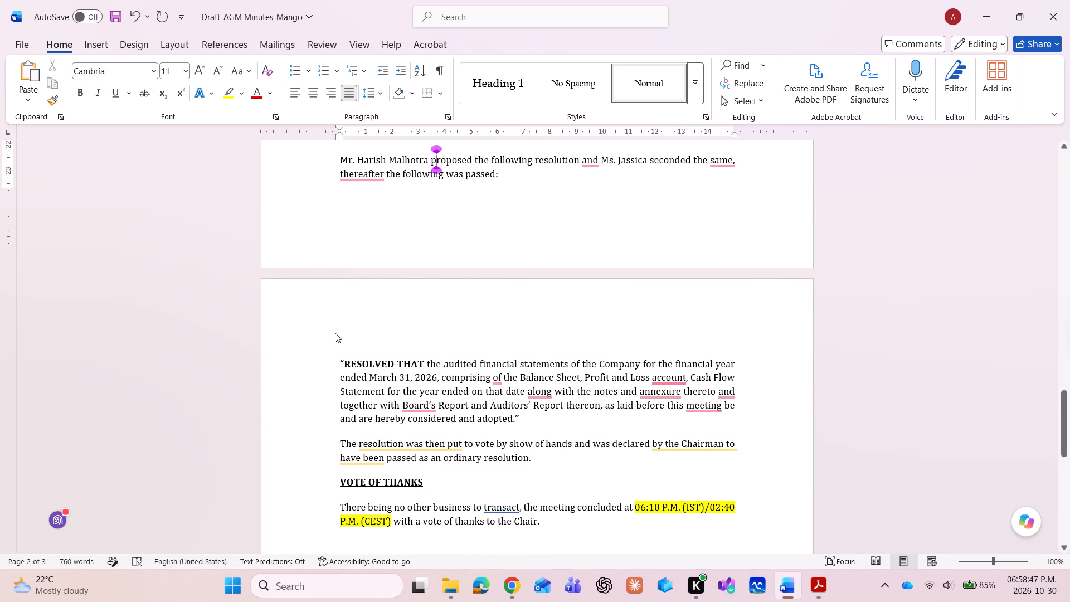
key("Up")
key("Up")
key("Up")
key("Up")
key("Up")
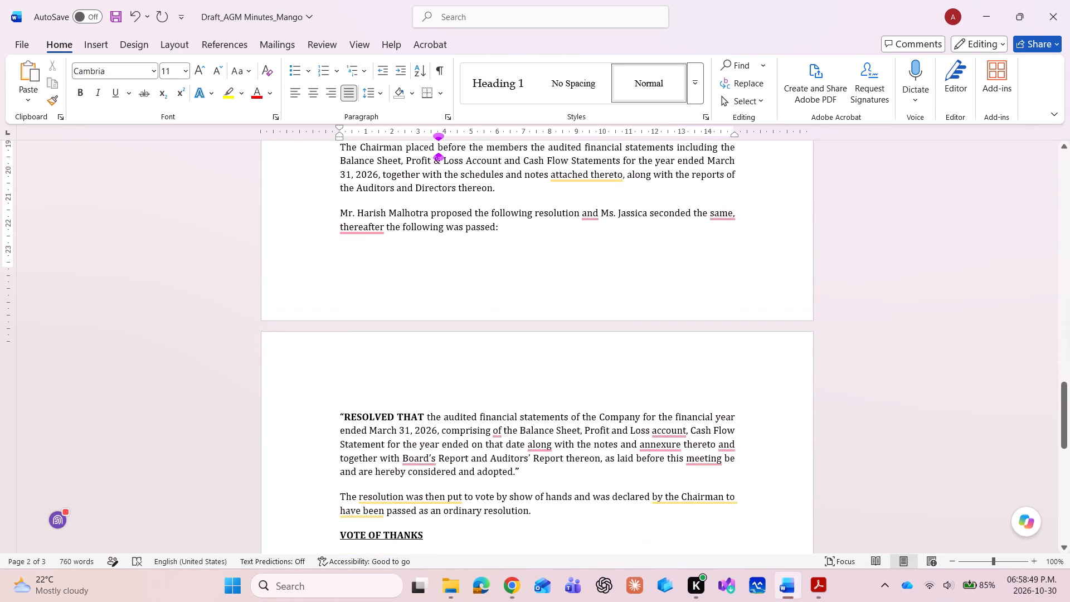
key("Down")
key("Down")
key("Right")
key("Right")
key("Right")
key("Right")
key("Right")
key("Right")
key("Right")
key("Right")
key("Right")
key("Right")
key("Right")
key("Right")
key("Right")
key("Right")
key("Right")
key("Right")
key("Right")
key("Right")
key("Right")
key("Right")
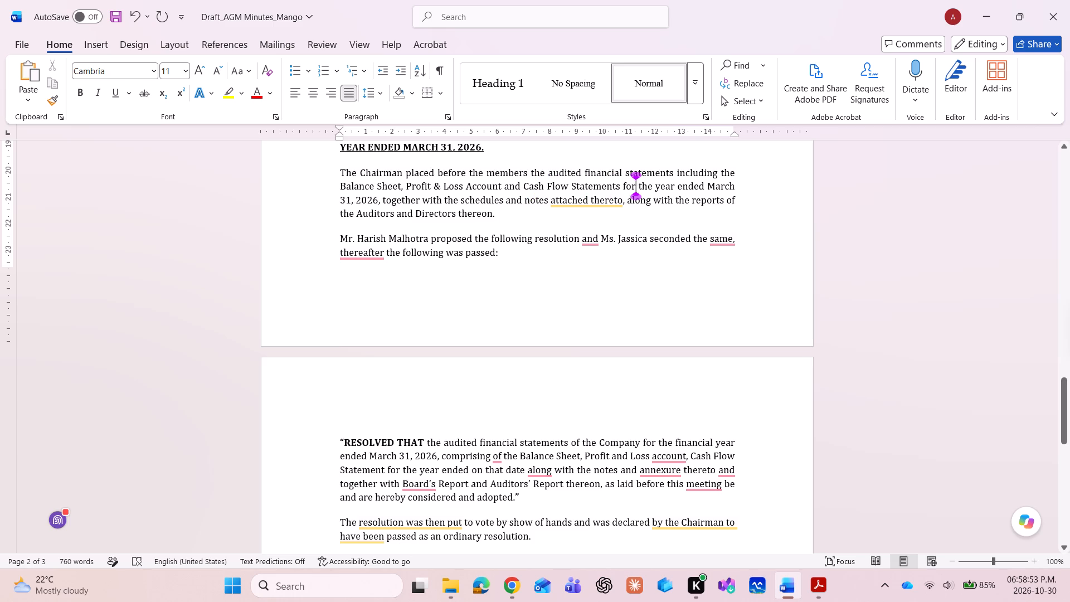
key("Down")
key("Right")
key("Down")
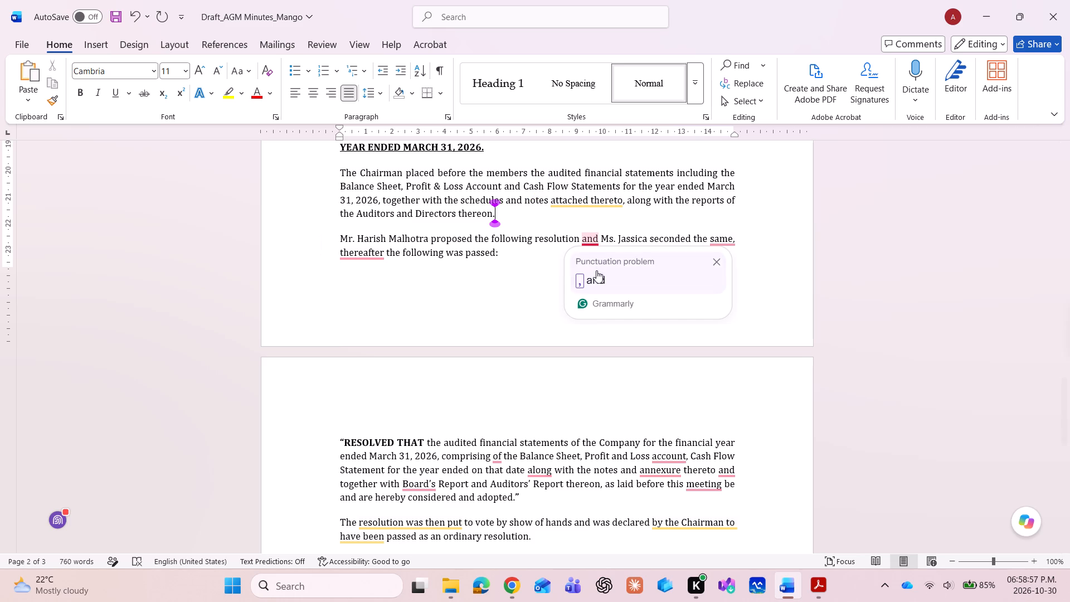
Correct the proposer and seconder sentence with a comma after "resolution", a semicolon after "same" and a comma after "thereafter".
left_click(596, 270)
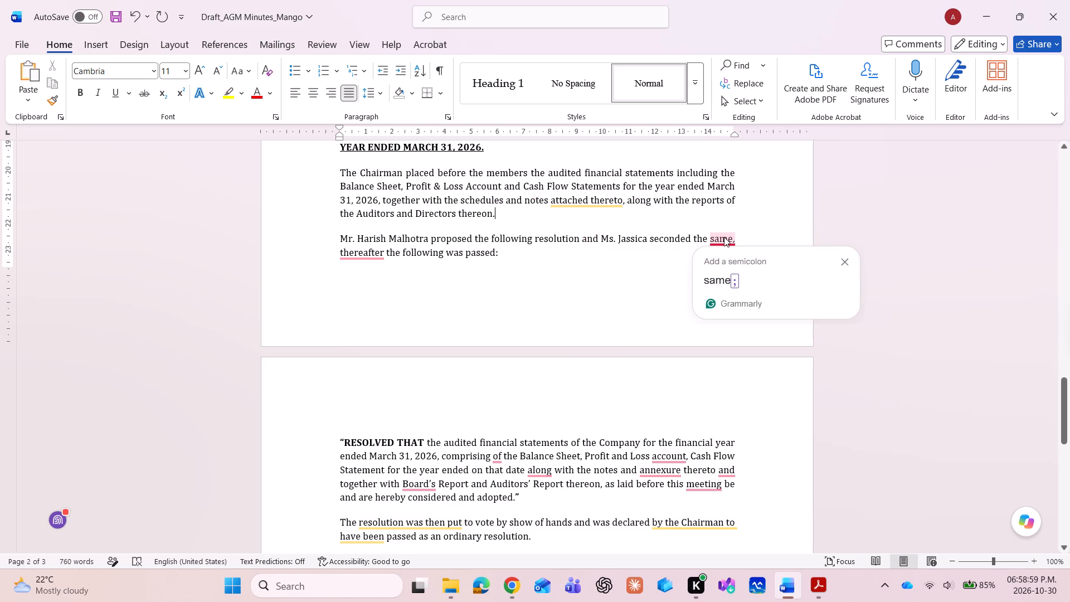
left_click(729, 275)
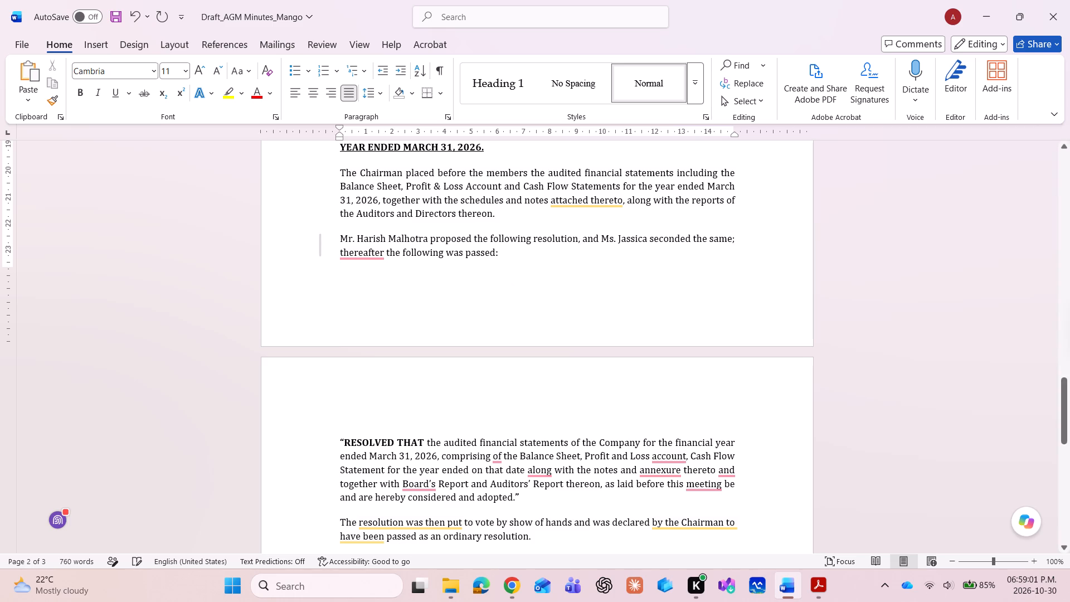
left_click(374, 281)
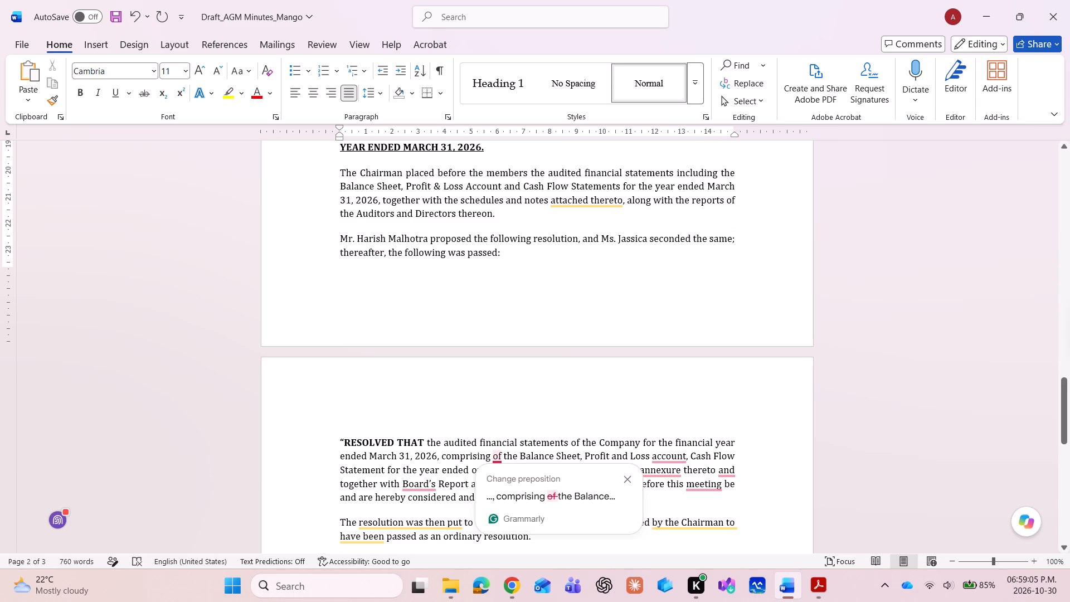
Correct the resolution paragraph by removing "of" after "comprising", capitalising "Account" and changing "annexure" to "annexures".
left_click(506, 486)
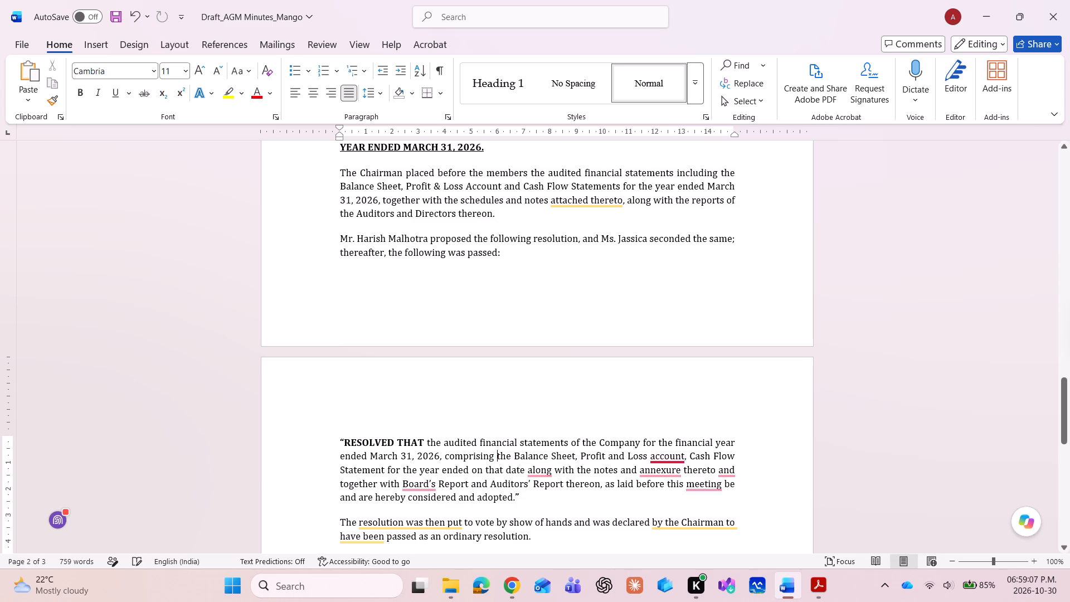
left_click(668, 488)
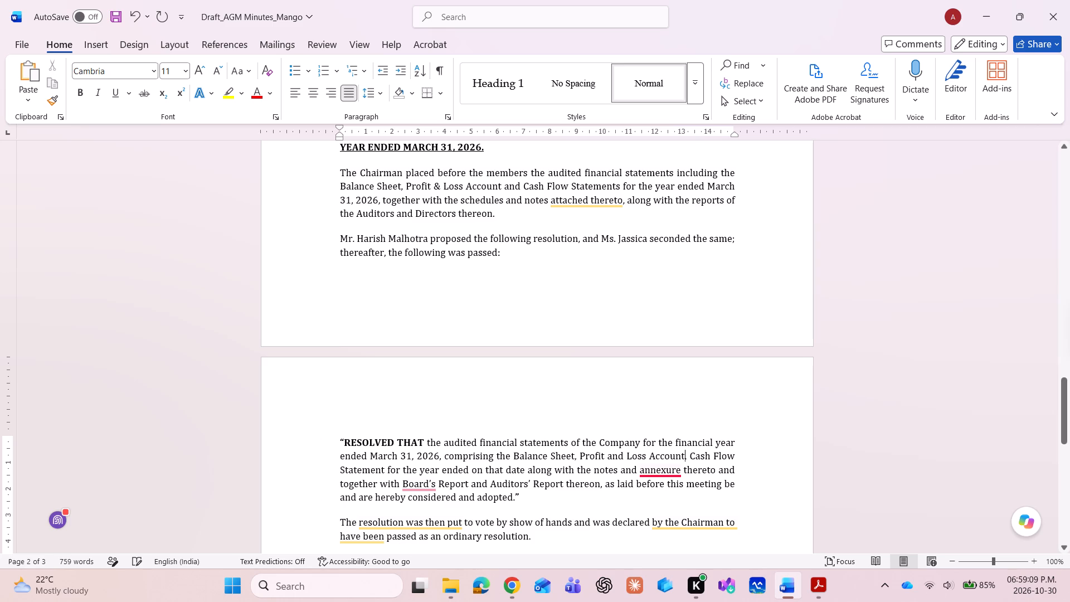
left_click(653, 493)
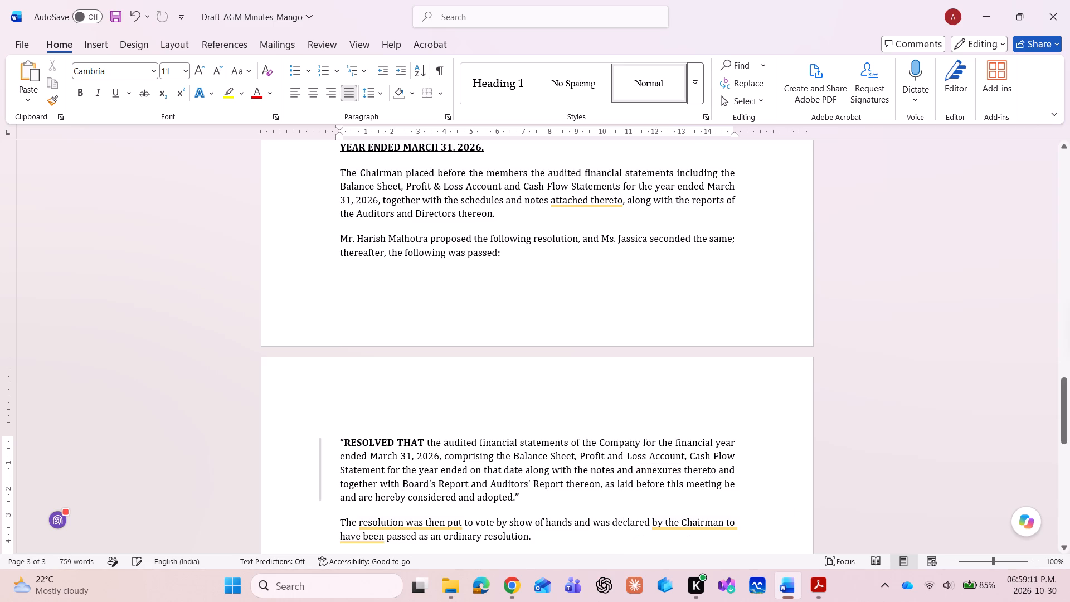
left_click(549, 458)
Remove the trailing blank space after "ordinary resolution." in the voting paragraph.
scroll(549, 458, "down", 2)
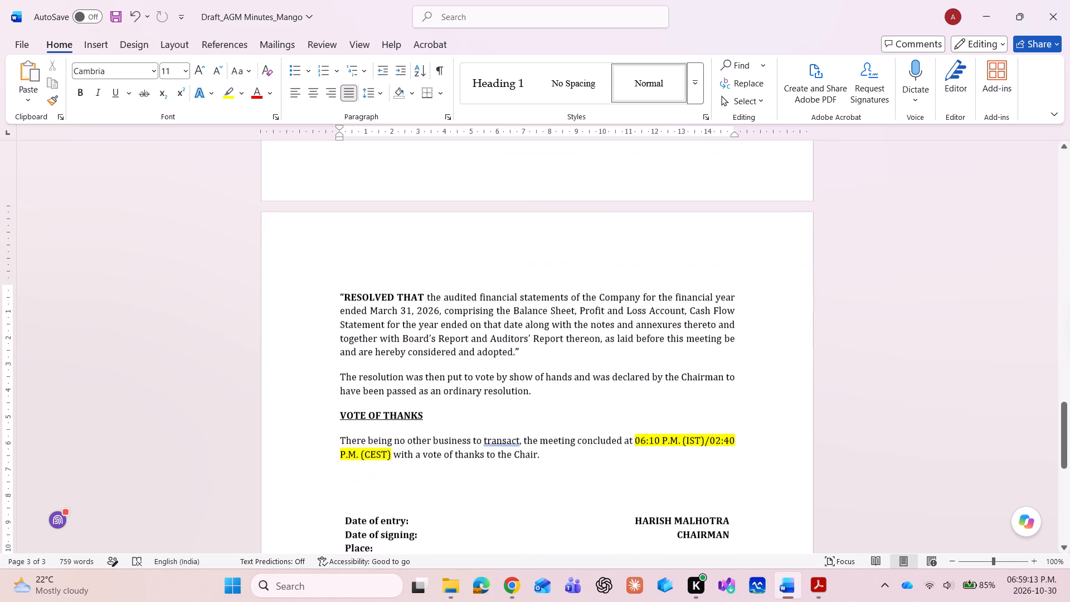
left_click(541, 392)
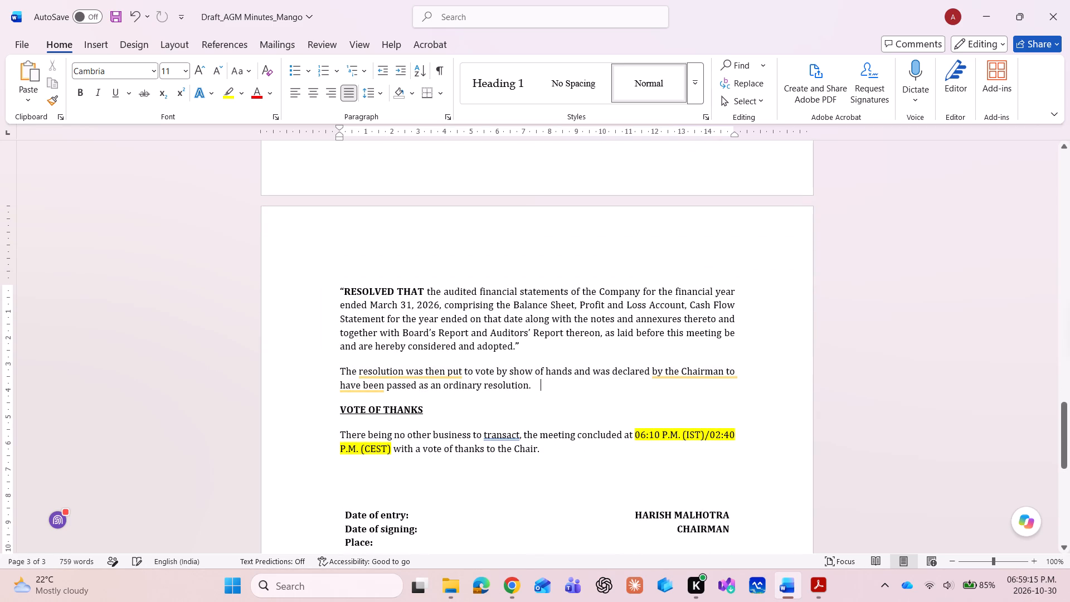
left_click(594, 383)
key("BackSpace")
Save the draft AGM minutes and close the document.
key("ctrl+s")
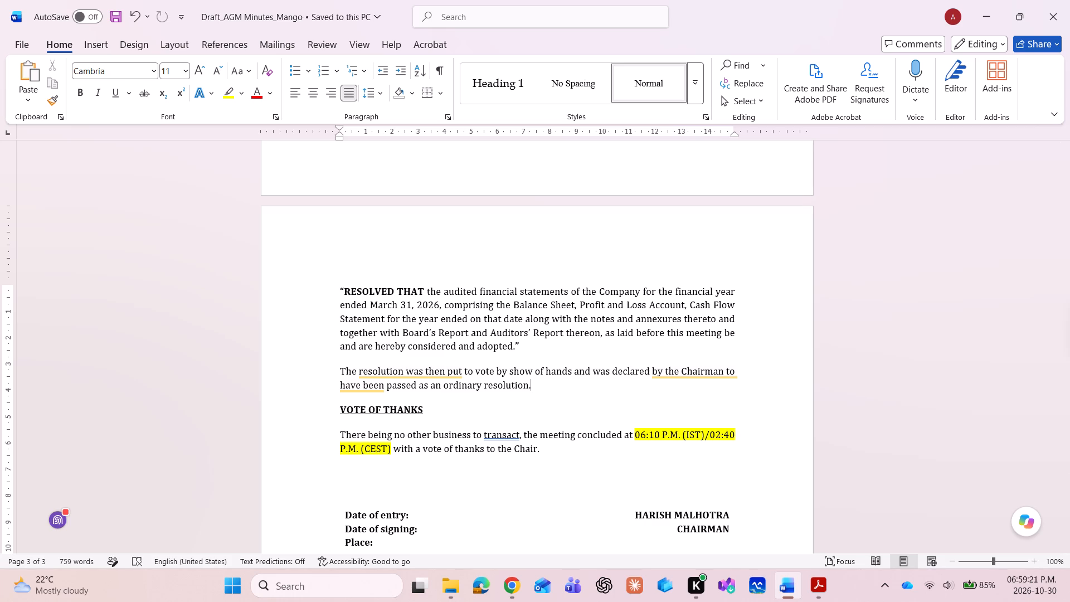
scroll(594, 383, "up", 16)
left_click(338, 242)
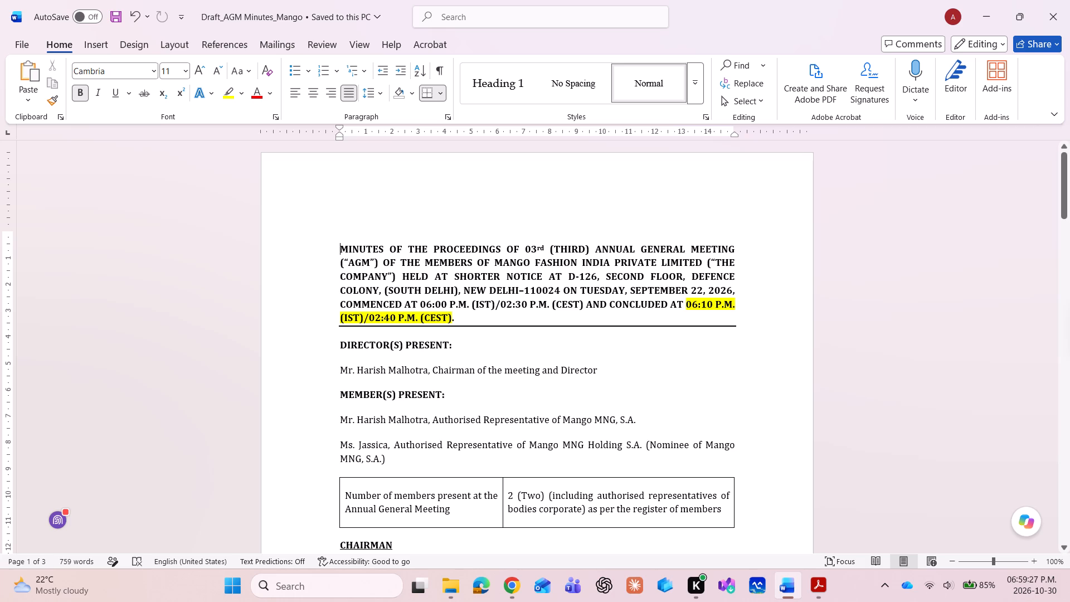
left_click(1069, 0)
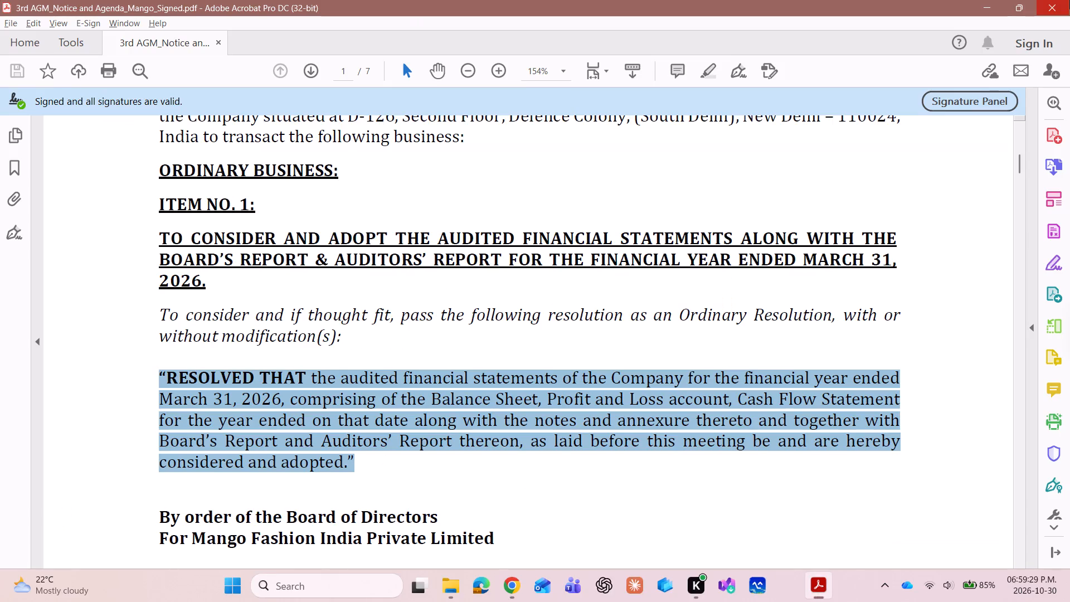
Close the signed 3rd AGM notice and agenda PDF.
left_click(1057, 9)
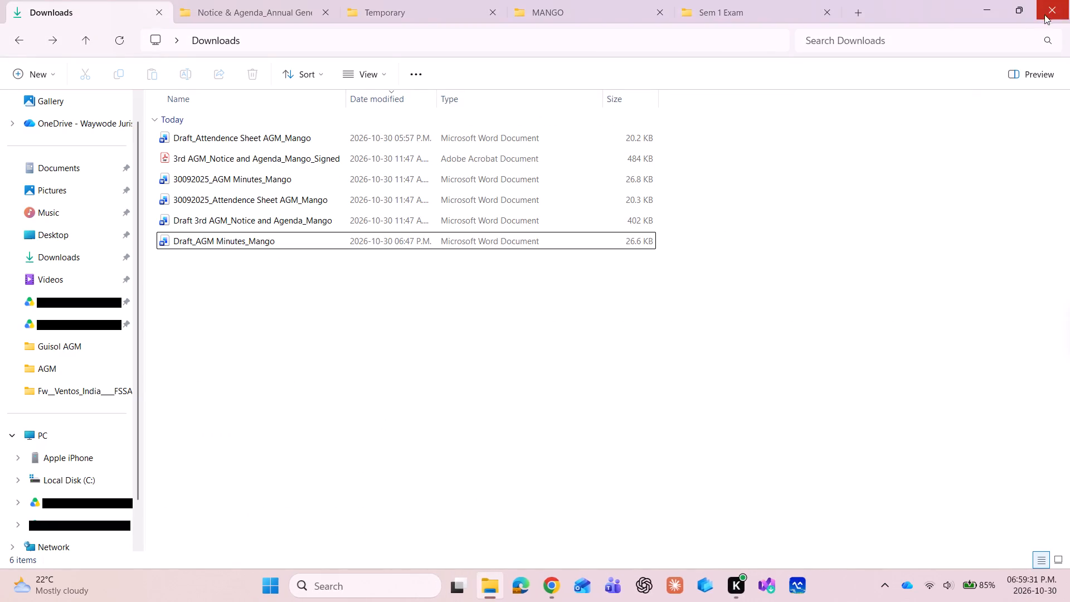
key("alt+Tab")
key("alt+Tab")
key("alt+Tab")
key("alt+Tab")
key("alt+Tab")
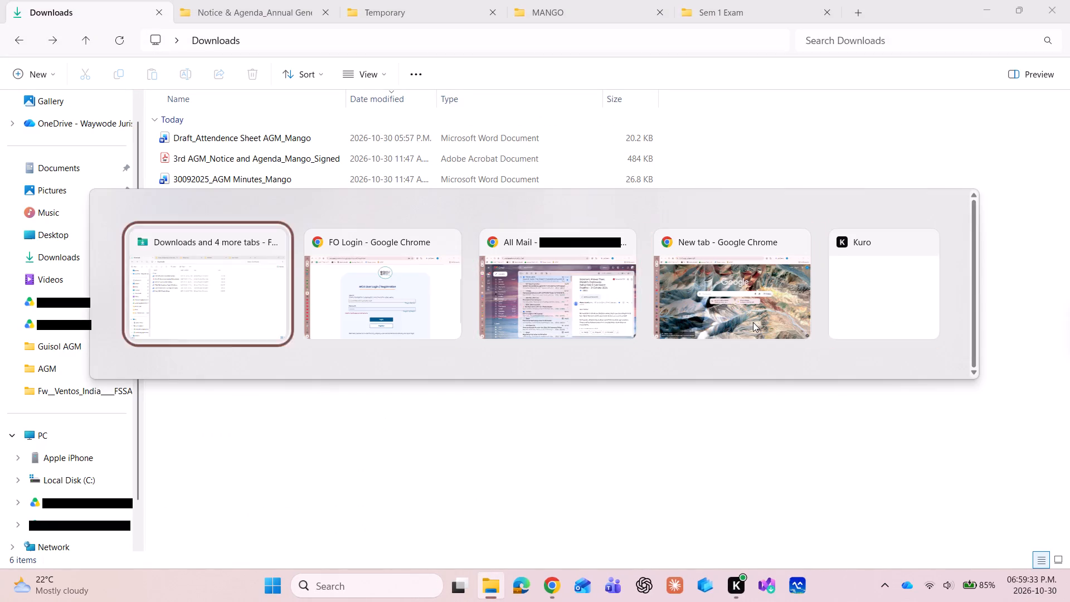
Rename the draft attendance sheet in Downloads as "2026-09-22_03_Draft_Attendence Sheet_AGM_Mango".
left_click(218, 206)
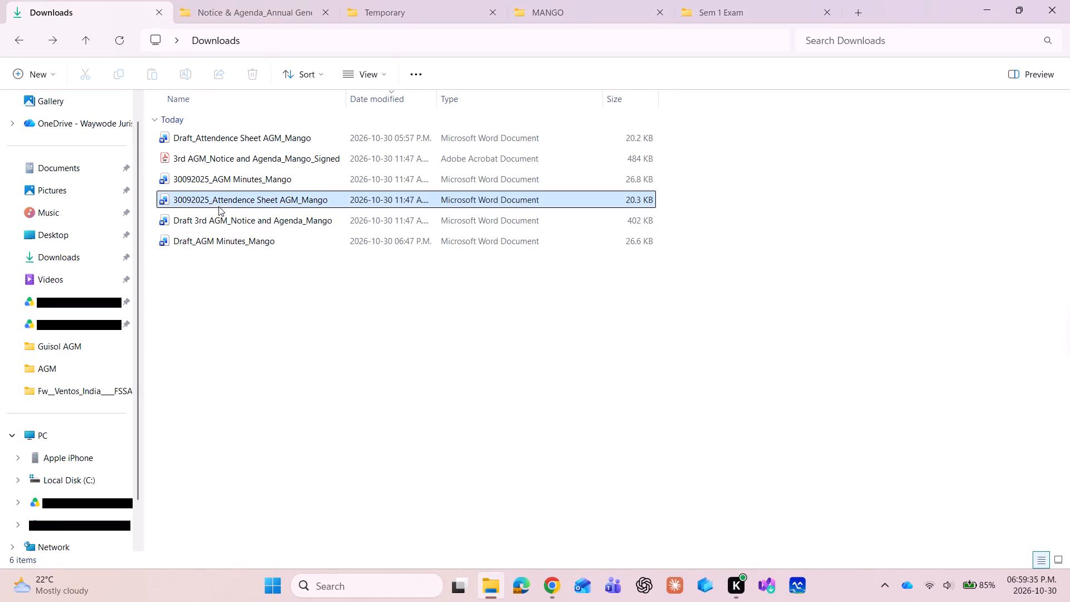
left_click(216, 139)
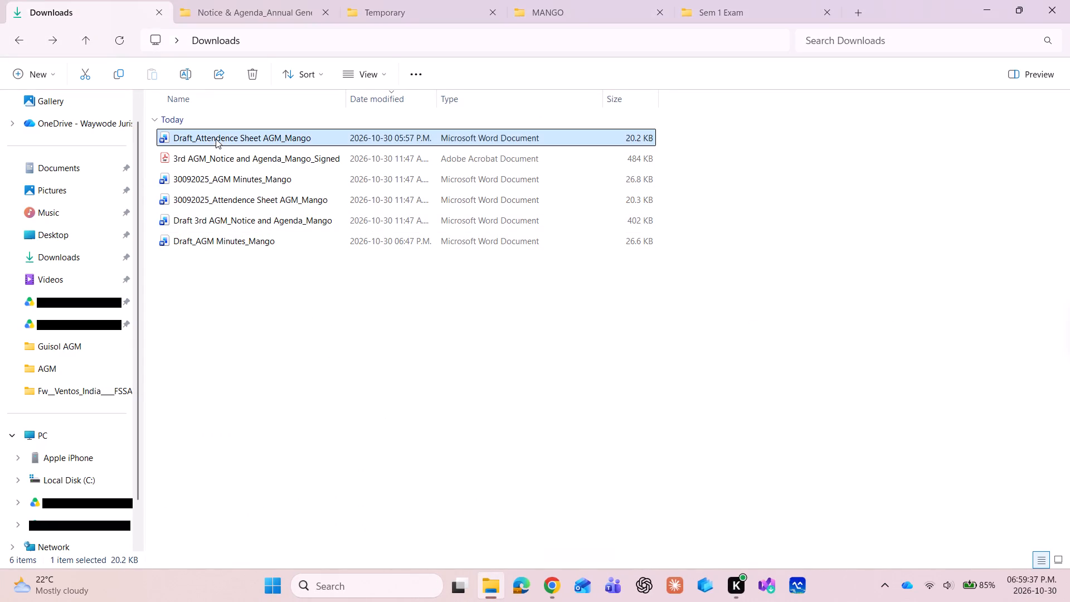
left_click(216, 139)
key("Left")
type("2026-09-22_03_")
key("Right")
key("Right")
key("Right")
key("Right")
key("Right")
key("Right")
key("Right")
key("Right")
key("Right")
key("Right")
key("Right")
key("Right")
key("Right")
key("Right")
key("Right")
key("Right")
key("Right")
key("Right")
key("Right")
key("Right")
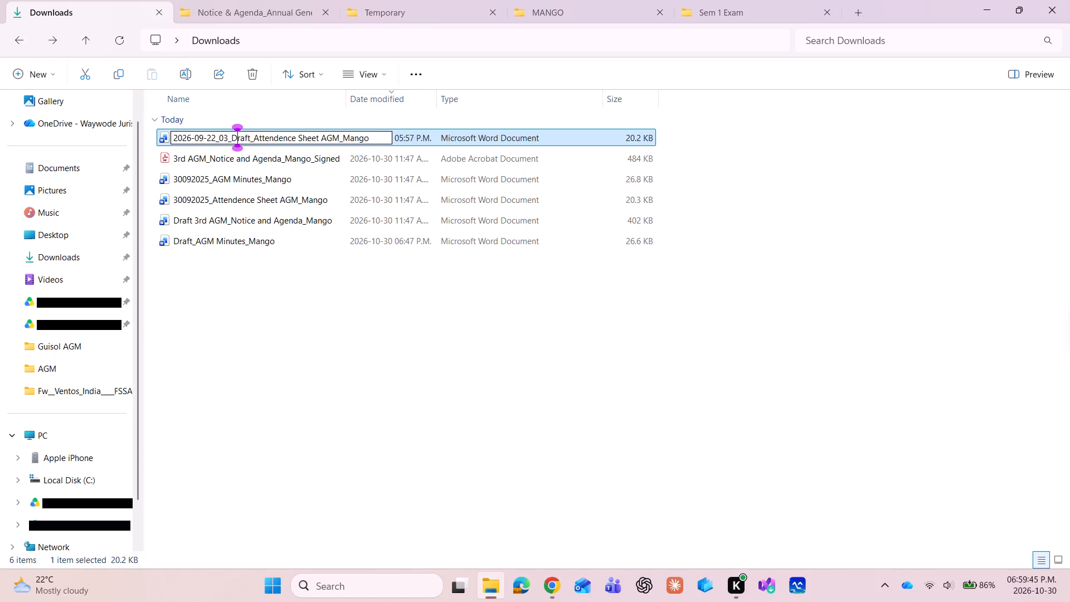
key("Right")
key("Right")
key("BackSpace")
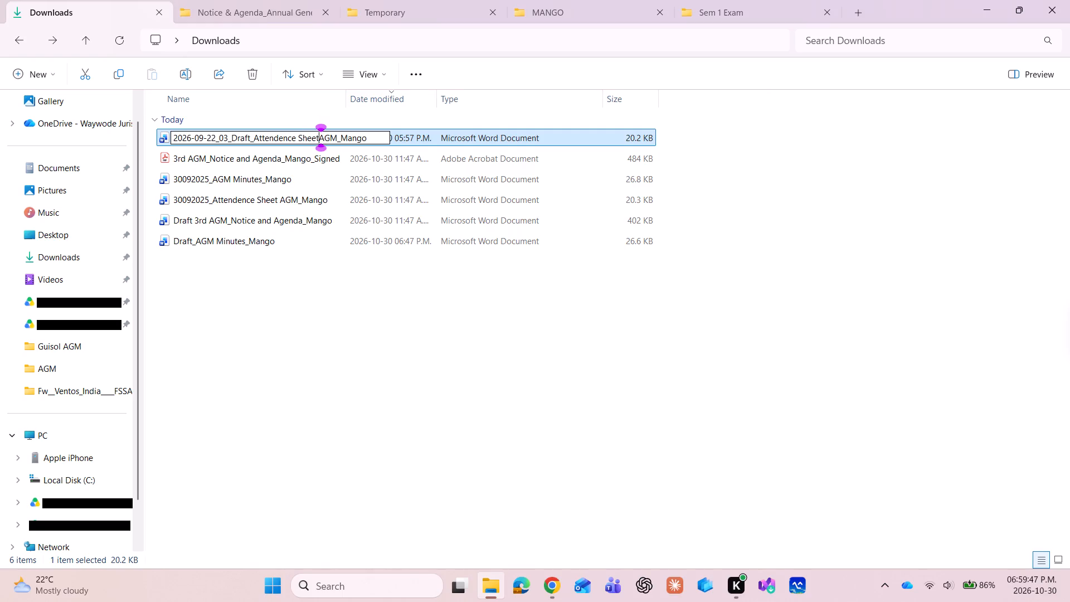
key("shift+underscore")
key("Right")
key("Right")
key("Right")
key("Right")
key("Right")
key("Right")
key("Right")
key("Right")
key("Right")
key("Right")
key("Right")
key("Right")
key("Right")
key("Right")
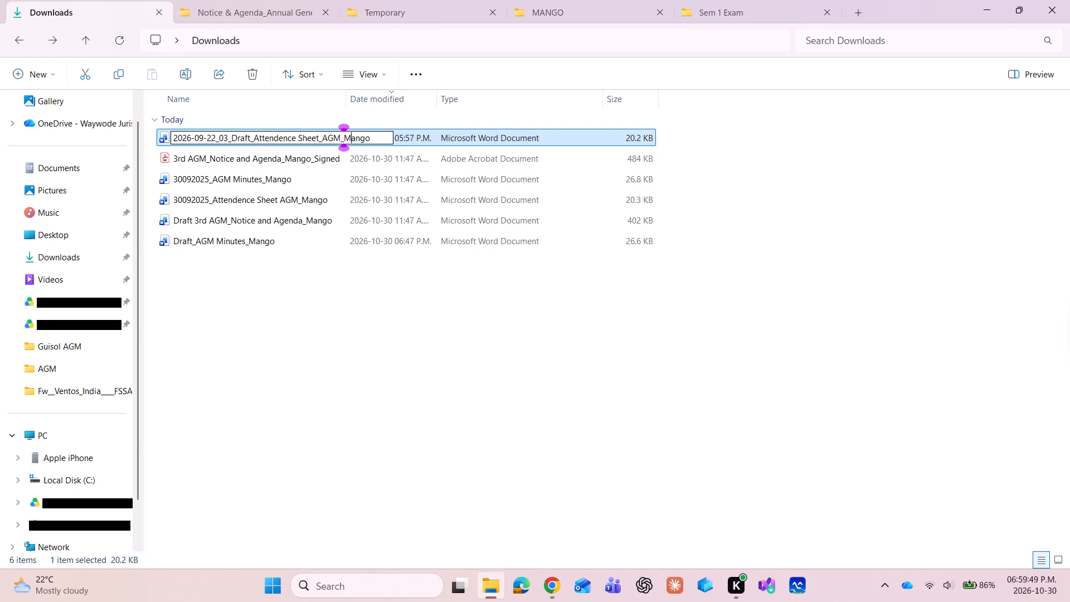
Copy the prefix "2026-09-22_03_" from the attendance sheet's new name and commit the rename.
key("Left")
key("Left")
key("Left")
key("Left")
key("Left")
key("Left")
key("Left")
key("Left")
key("Left")
key("Left")
key("Left")
key("Left")
key("Left")
key("Left")
key("Left")
key("Left")
key("Left")
key("Left")
key("Left")
key("Left")
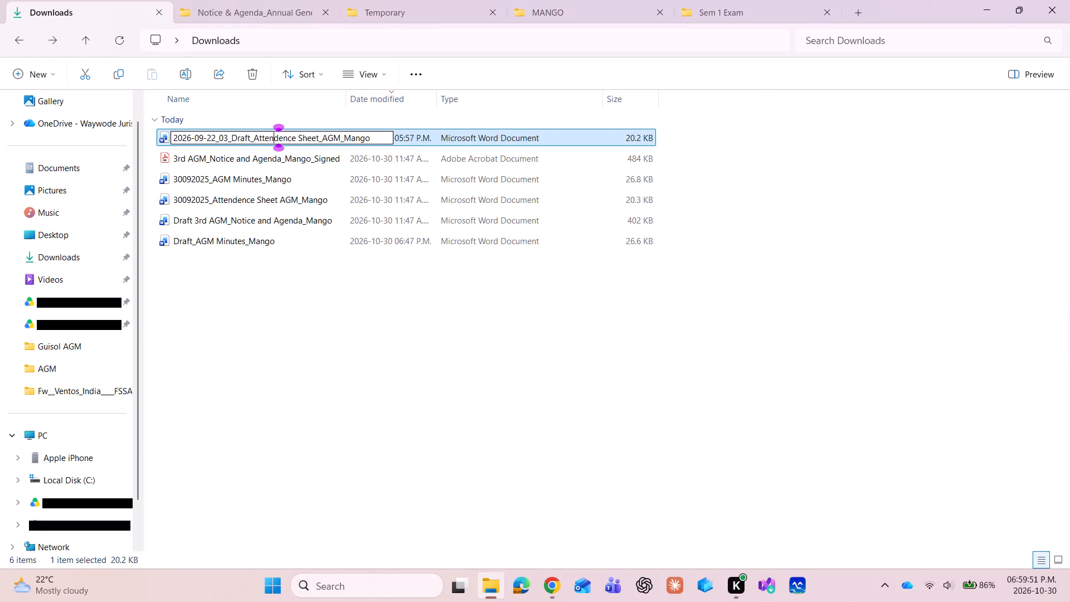
key("Left")
key("Left")
key("Left")
key("Left")
key("shift+Left")
key("shift+Left")
key("shift+Left")
key("shift+Left")
key("shift+Left")
key("shift+Left")
key("shift+Left")
key("shift+Left")
key("shift+Left")
key("shift+Left")
key("shift+Left")
key("shift+Left")
key("shift+Left")
key("shift+Left")
key("shift+Left")
key("shift+Left")
key("shift+Left")
key("shift+Left")
key("shift+Left")
key("shift+Left")
key("ctrl+c")
key("Return")
Rename the draft AGM minutes file as "2026-09-22_03_Draft_AGM Minutes_Mango" by pasting the copied prefix before its name.
key("Down")
key("Down")
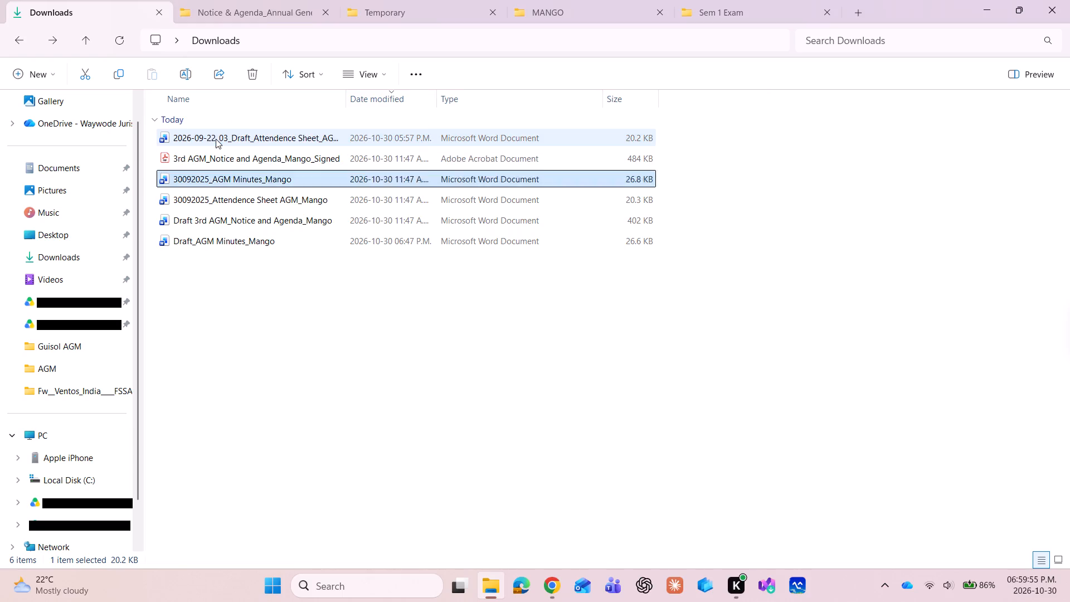
key("Down")
key("Down")
key("Down")
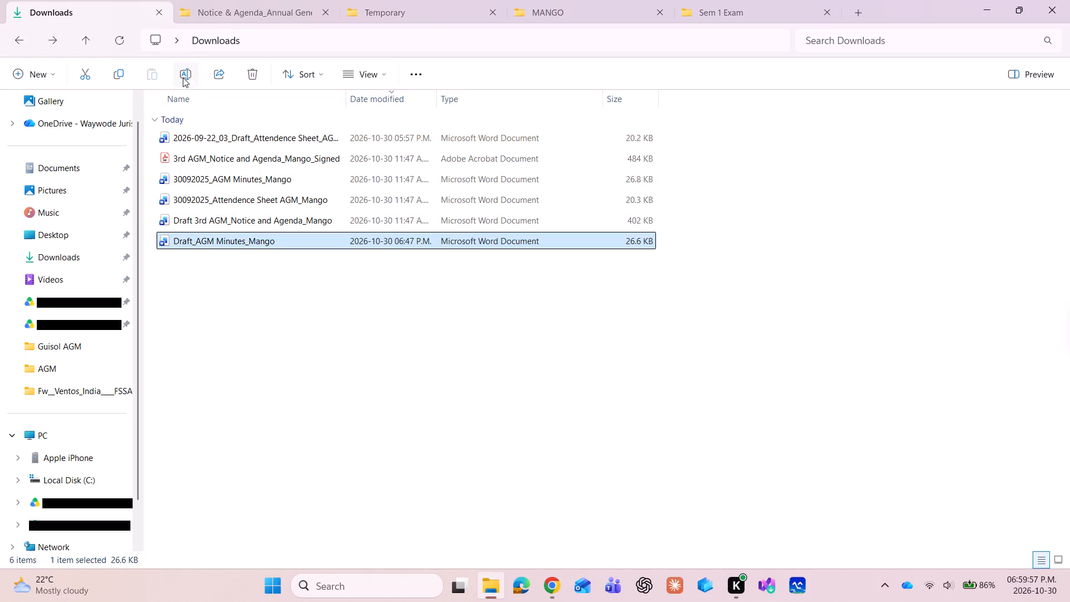
left_click(183, 76)
key("Left")
key("ctrl+v")
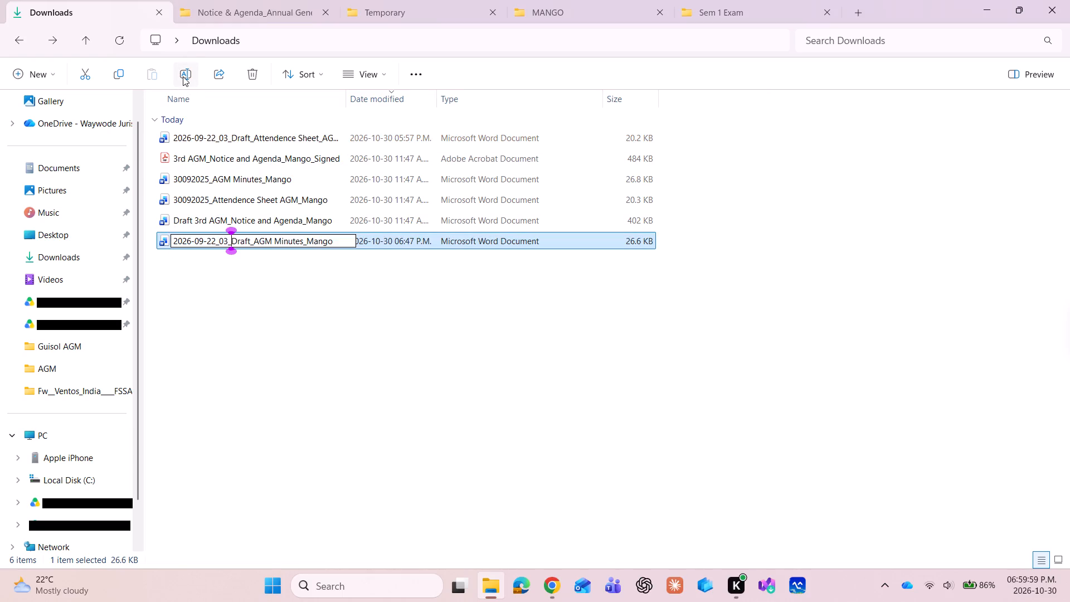
key("Return")
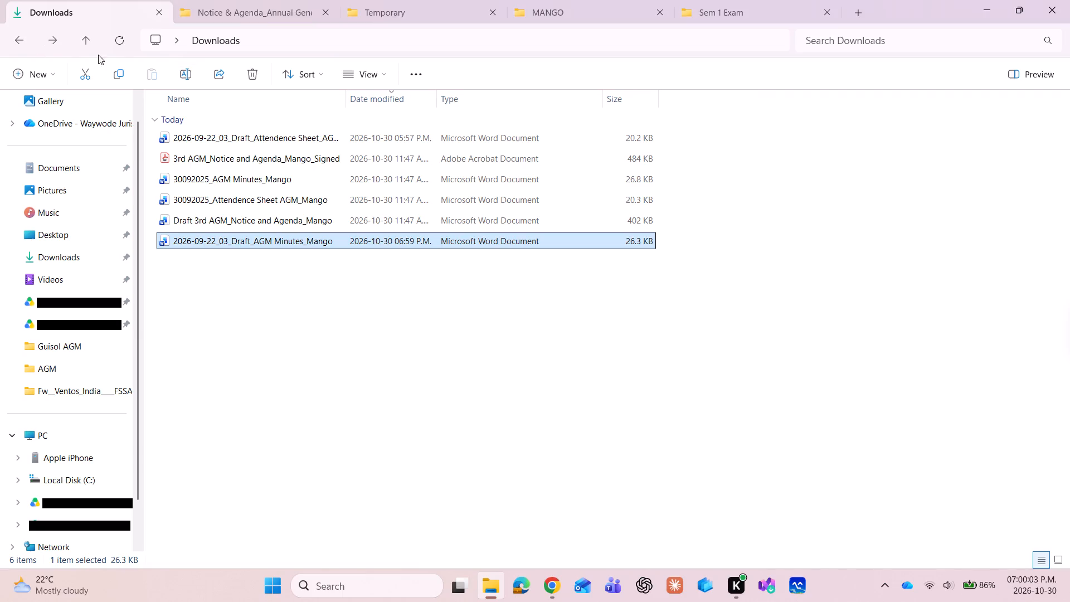
Refresh the Downloads folder listing and fit the Name column to the full file names.
left_click(116, 38)
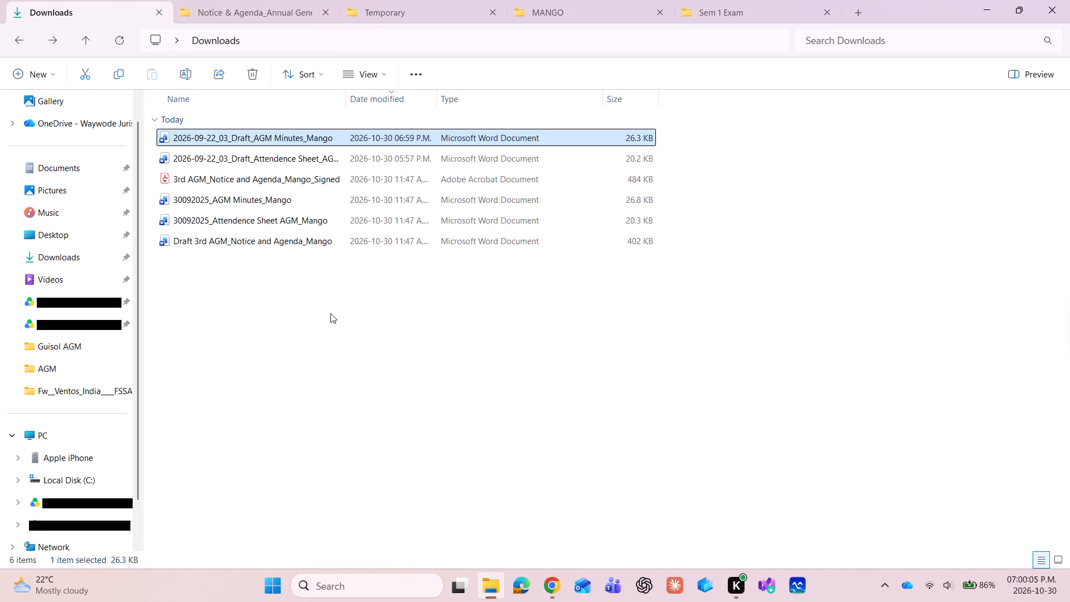
left_click(330, 313)
double_click(348, 104)
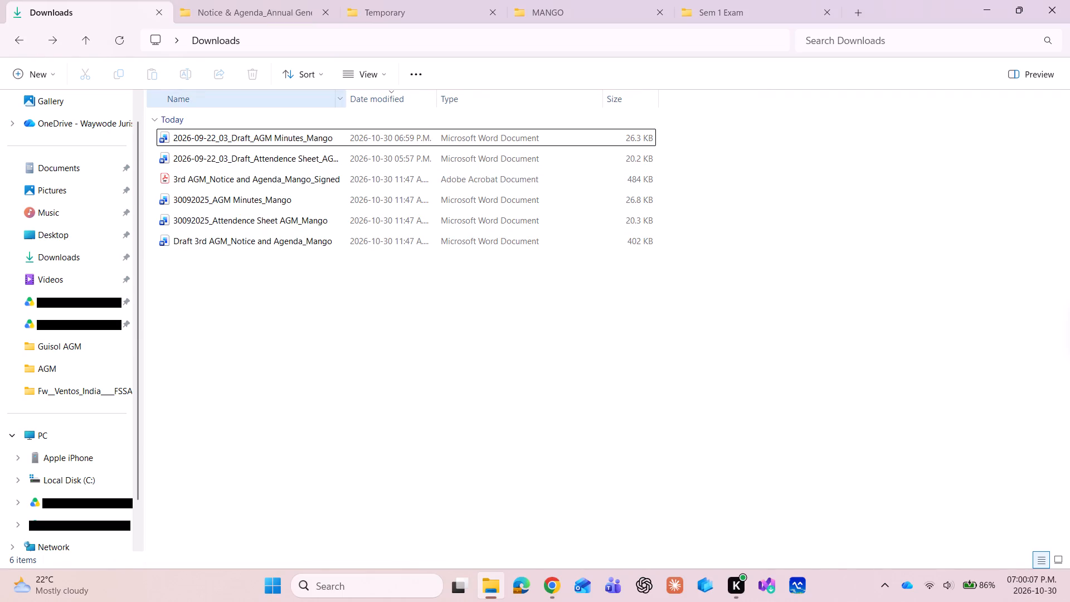